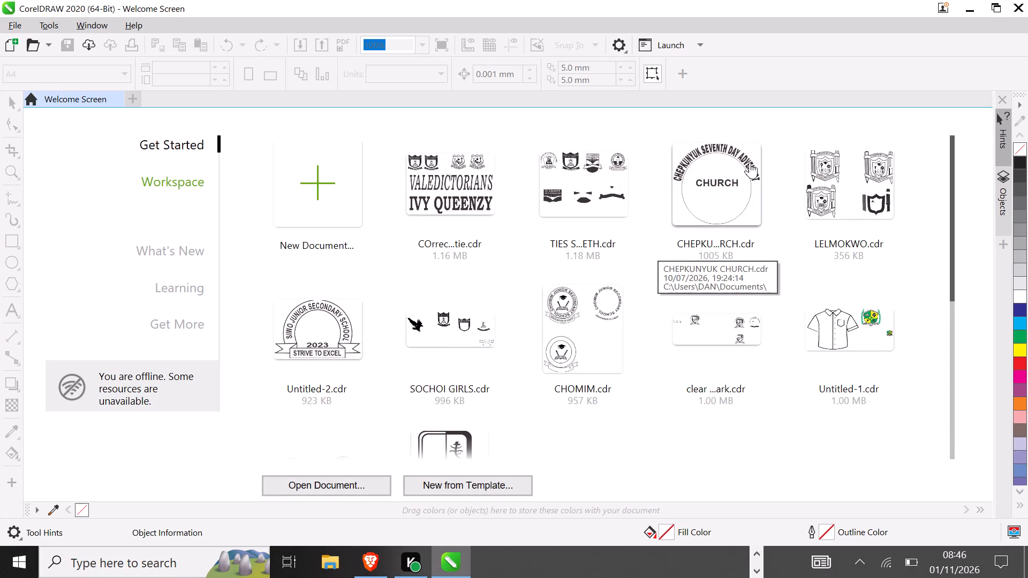
Open the recent LELMOKWO.cdr document, importing its text as curves.
{"action": "left_click", "coordinate": [819, 164]}
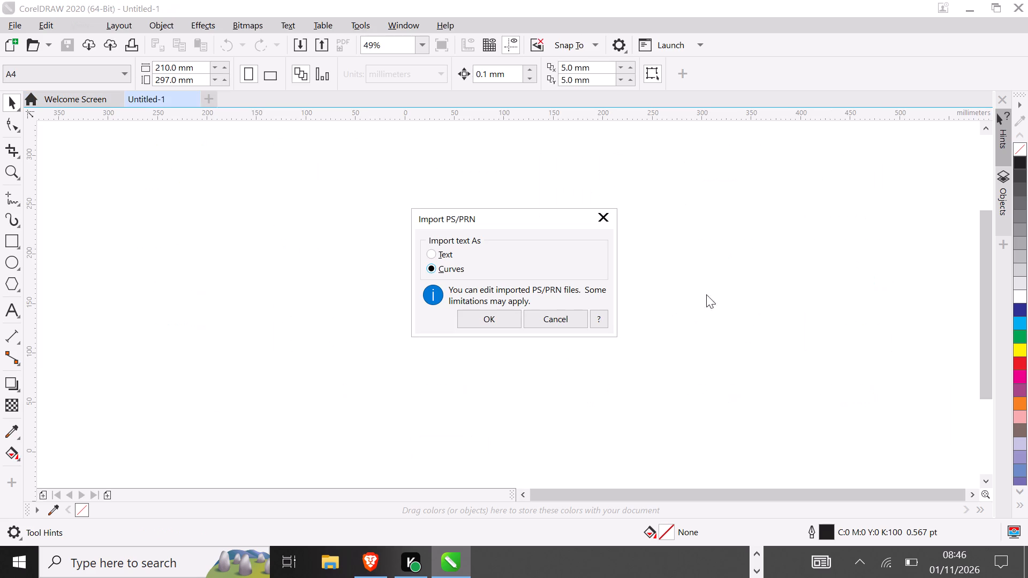
{"action": "left_click", "coordinate": [487, 314]}
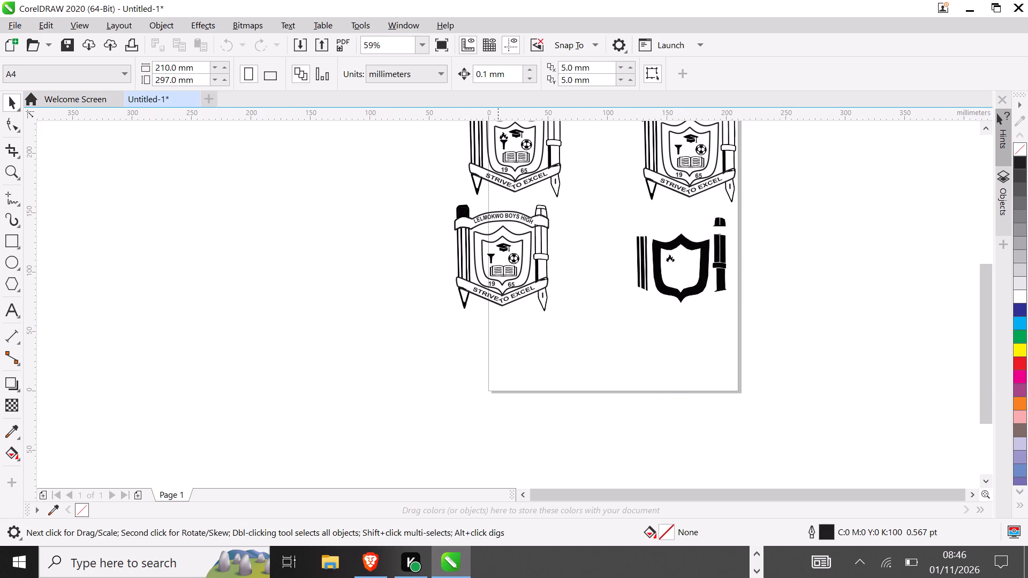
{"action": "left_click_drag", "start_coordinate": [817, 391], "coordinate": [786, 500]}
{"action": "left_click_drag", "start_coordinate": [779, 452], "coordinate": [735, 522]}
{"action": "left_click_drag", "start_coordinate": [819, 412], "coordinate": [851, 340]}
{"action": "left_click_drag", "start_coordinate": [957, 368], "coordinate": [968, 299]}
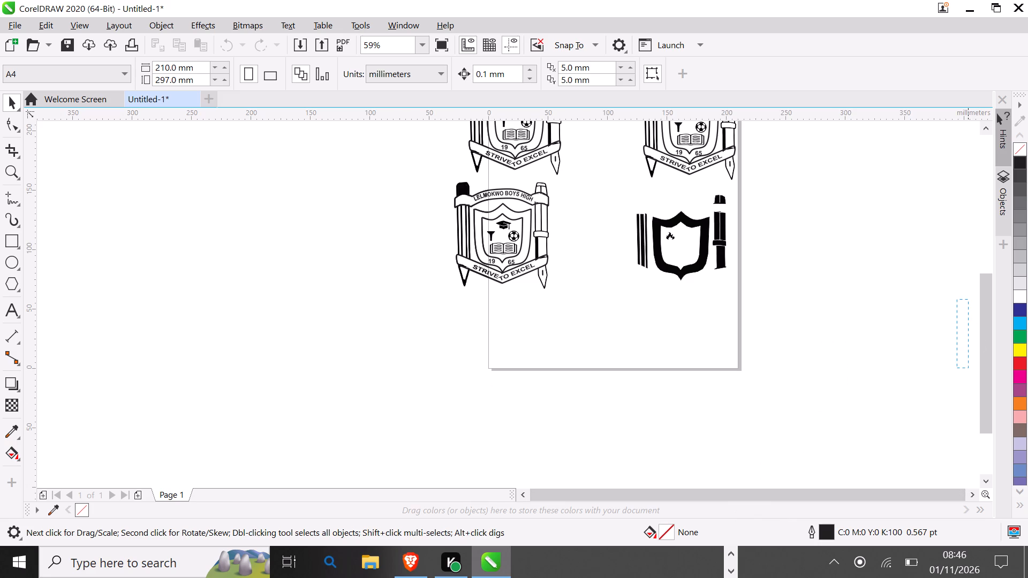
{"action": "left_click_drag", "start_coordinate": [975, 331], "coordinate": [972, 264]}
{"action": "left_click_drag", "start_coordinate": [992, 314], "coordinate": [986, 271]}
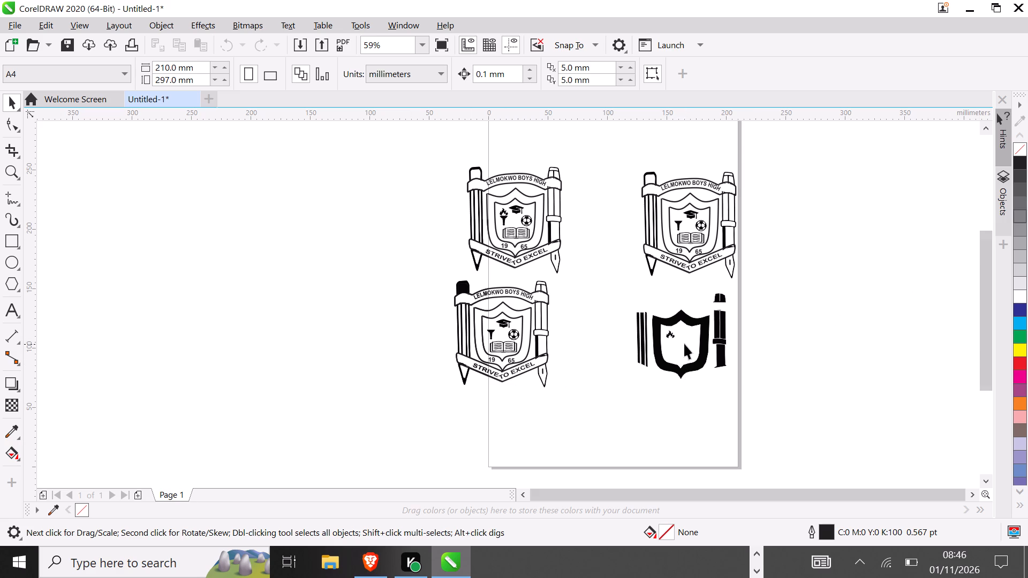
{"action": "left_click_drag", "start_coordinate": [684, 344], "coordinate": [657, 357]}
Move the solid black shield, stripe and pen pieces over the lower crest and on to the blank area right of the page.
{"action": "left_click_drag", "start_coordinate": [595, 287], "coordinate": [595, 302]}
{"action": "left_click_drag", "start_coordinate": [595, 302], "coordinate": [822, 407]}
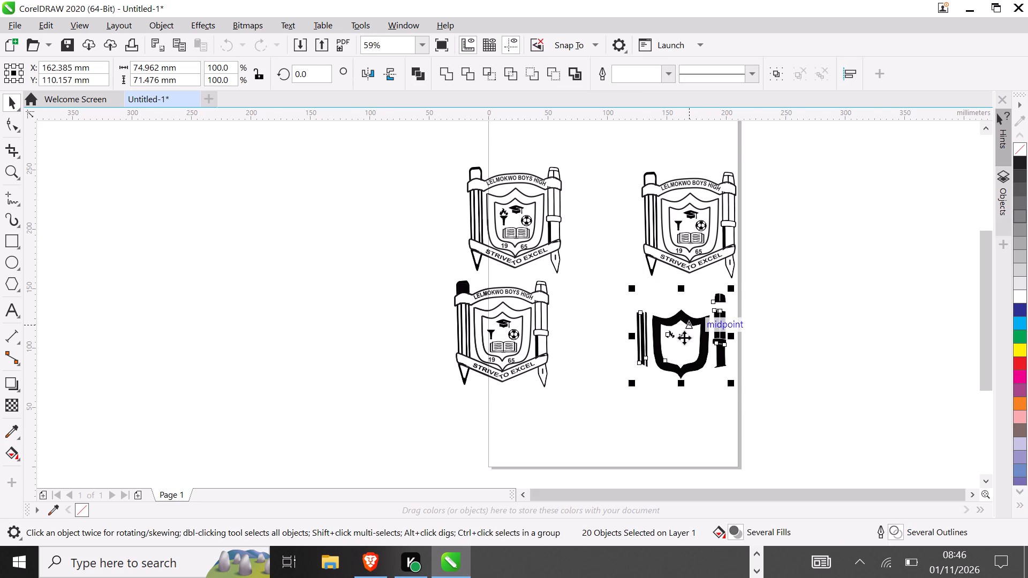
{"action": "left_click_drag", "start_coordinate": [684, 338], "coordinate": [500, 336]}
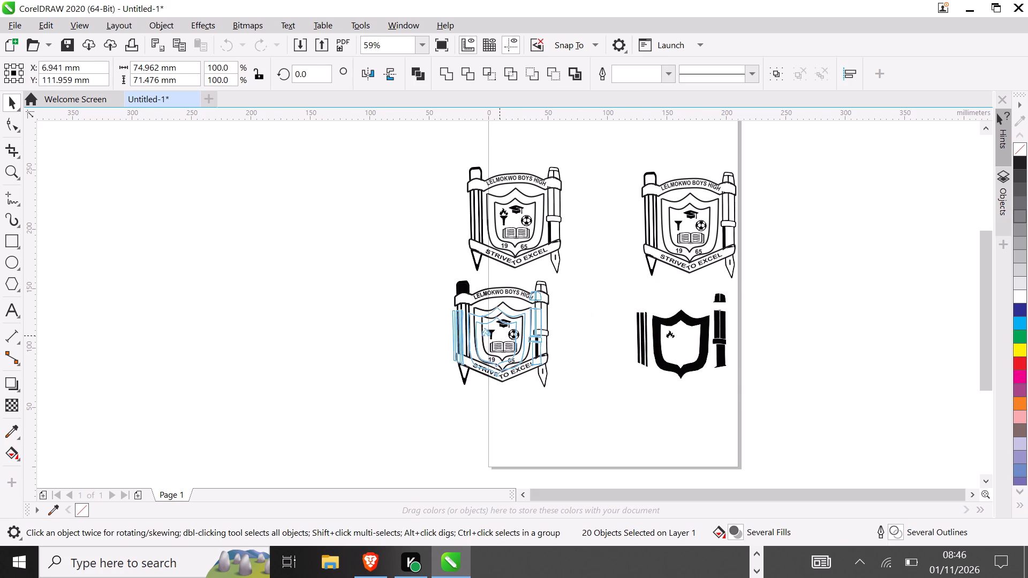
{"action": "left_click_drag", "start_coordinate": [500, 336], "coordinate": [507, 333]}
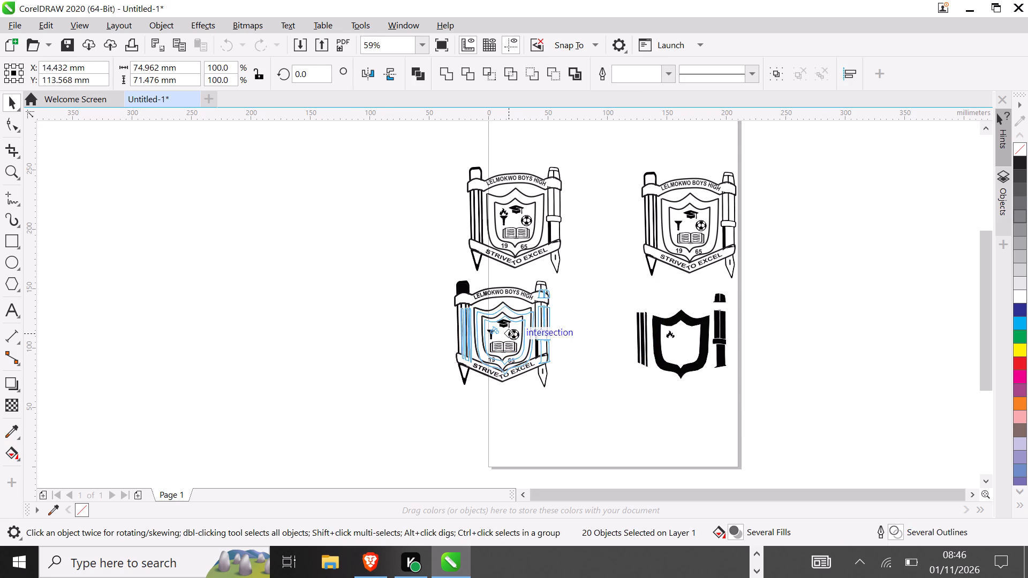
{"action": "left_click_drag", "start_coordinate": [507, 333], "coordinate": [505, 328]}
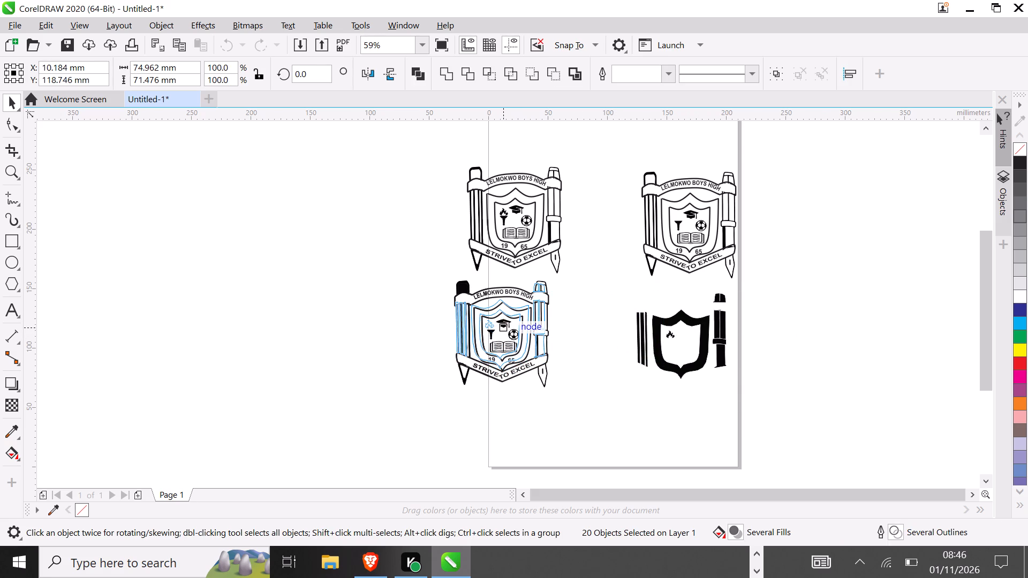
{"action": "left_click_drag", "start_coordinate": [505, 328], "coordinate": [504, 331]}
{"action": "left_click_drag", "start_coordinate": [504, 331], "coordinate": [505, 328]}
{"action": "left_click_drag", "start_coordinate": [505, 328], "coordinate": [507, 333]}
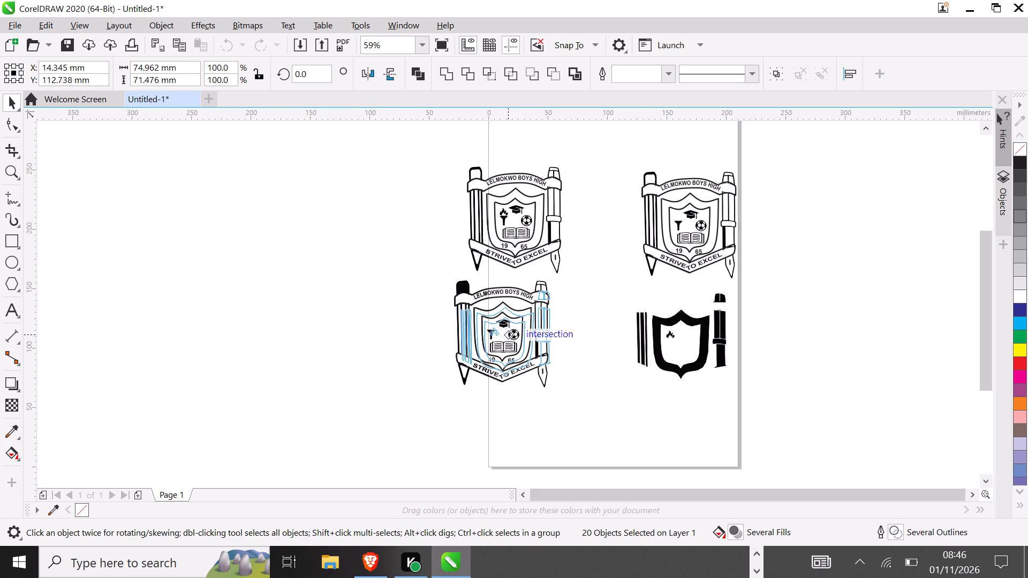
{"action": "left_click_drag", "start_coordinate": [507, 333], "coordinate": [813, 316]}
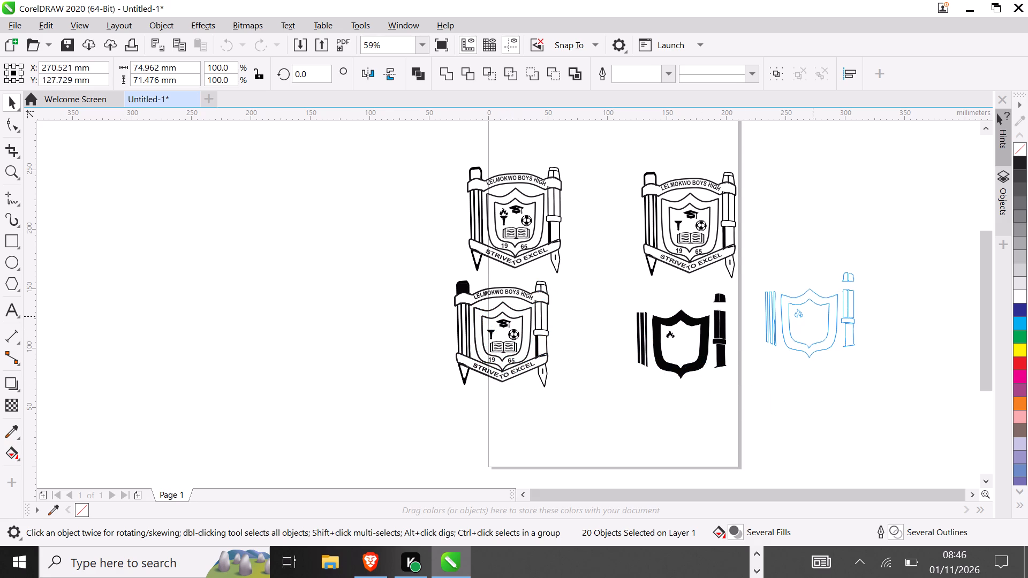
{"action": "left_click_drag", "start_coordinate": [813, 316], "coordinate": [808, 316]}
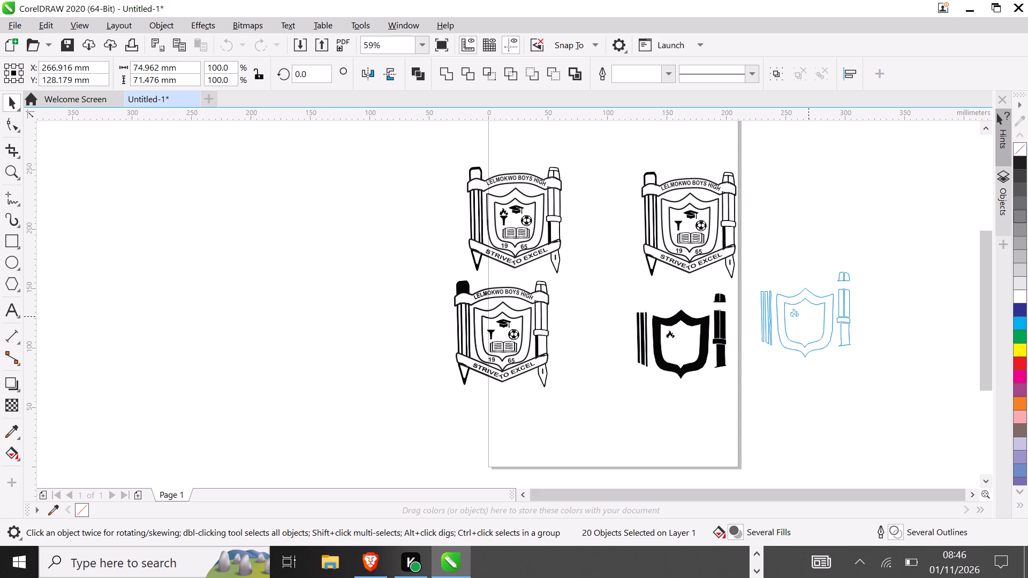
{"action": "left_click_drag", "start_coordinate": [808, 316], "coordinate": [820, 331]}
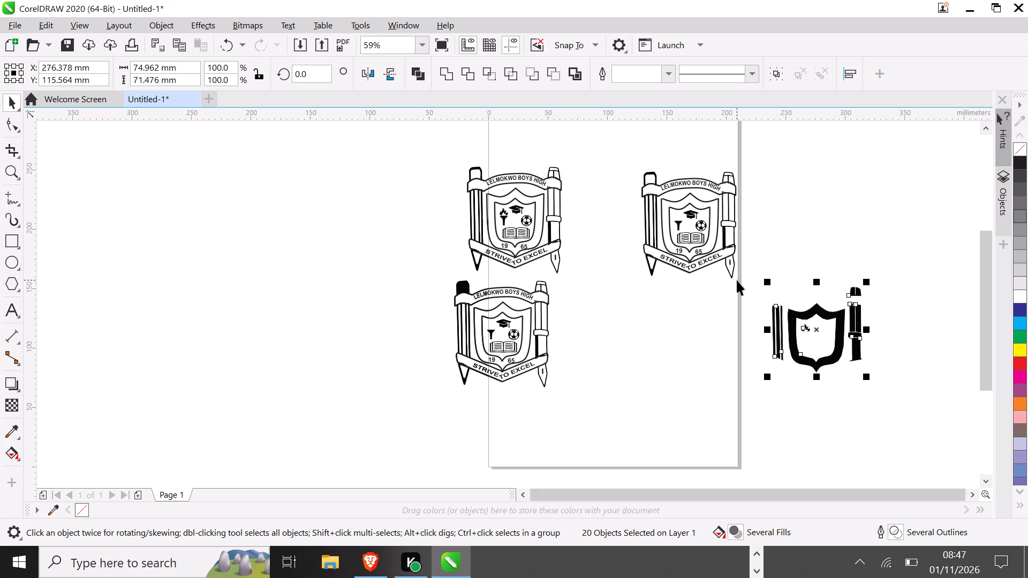
Turn on the computer's mobile hotspot in the Windows network settings and return to the crest drawing with nothing selected.
{"action": "left_click", "coordinate": [1008, 563]}
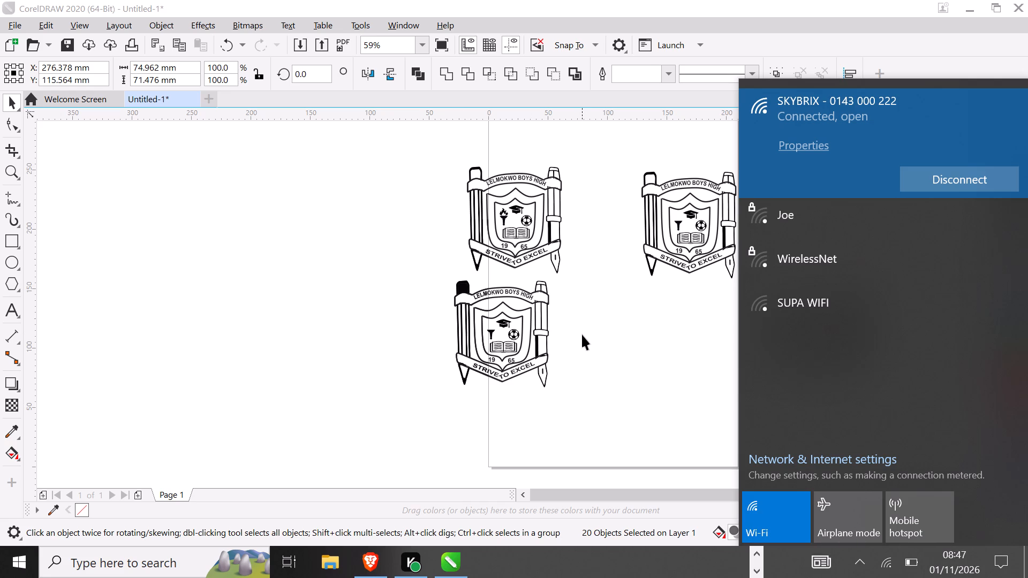
{"action": "left_click", "coordinate": [900, 495]}
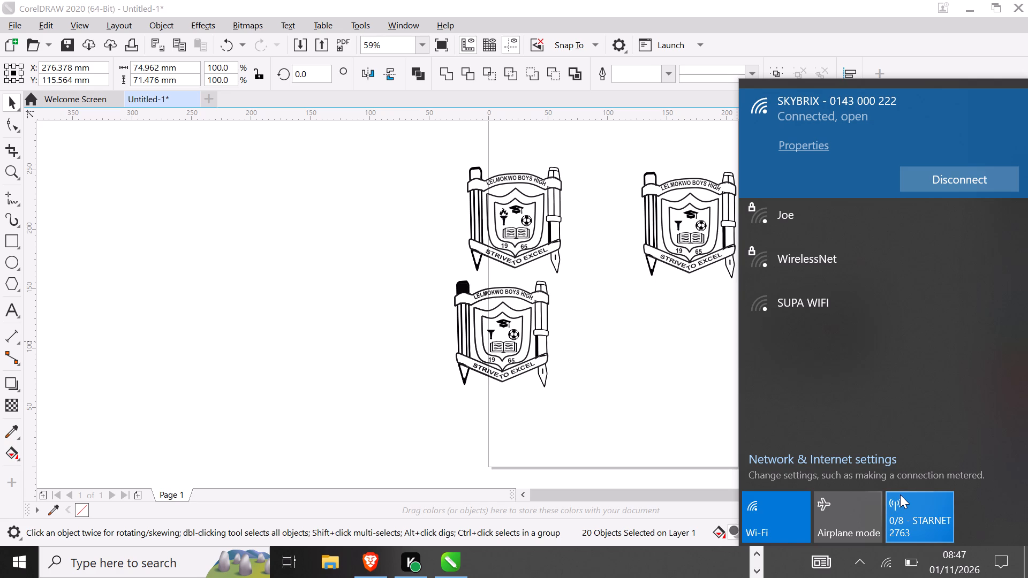
{"action": "left_click", "coordinate": [652, 279]}
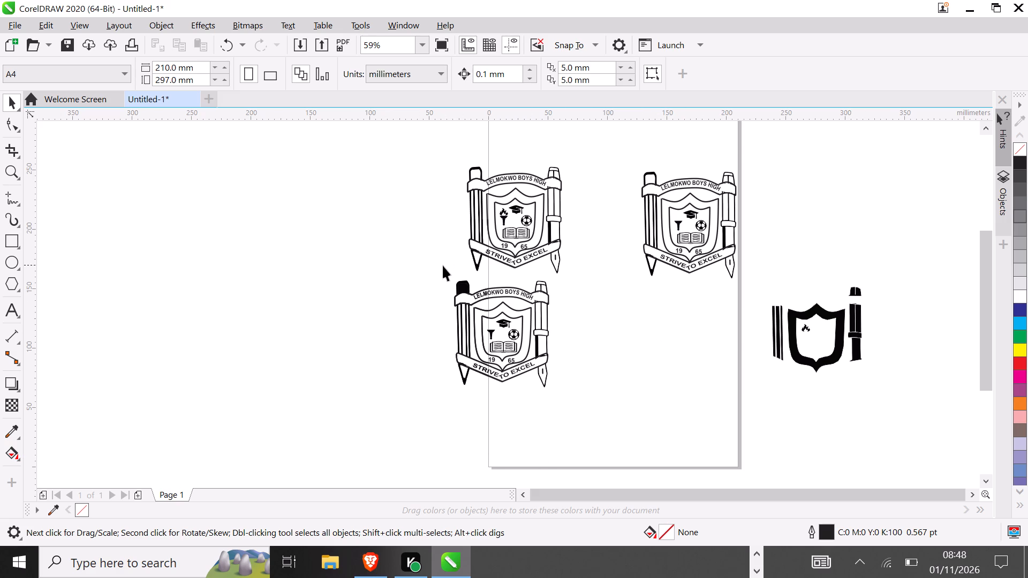
Move the whole lower Lelmokwo crest fully onto the page, to about X 52 mm, Y 61 mm.
{"action": "left_click_drag", "start_coordinate": [443, 265], "coordinate": [581, 400]}
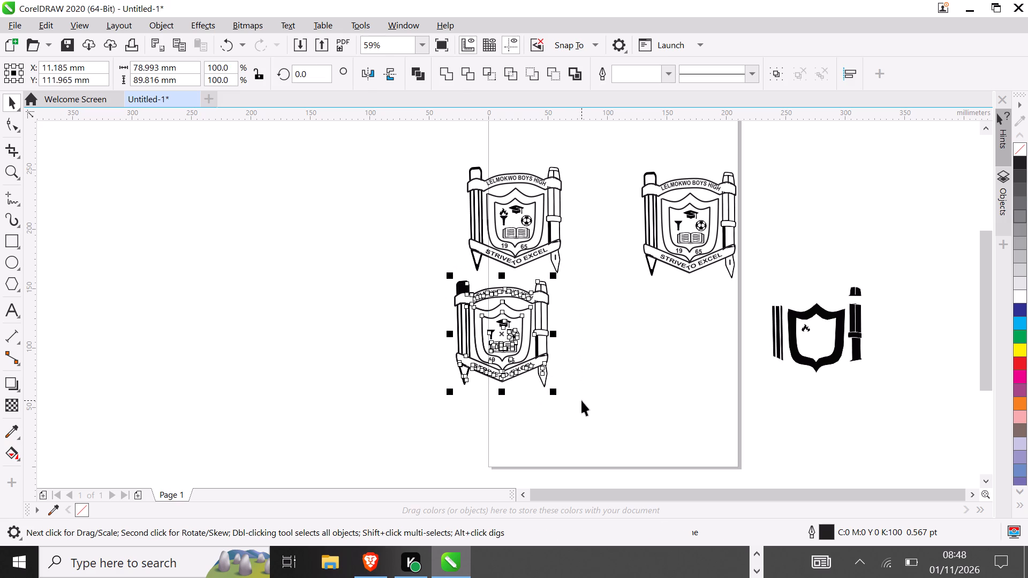
{"action": "left_click_drag", "start_coordinate": [500, 334], "coordinate": [548, 393]}
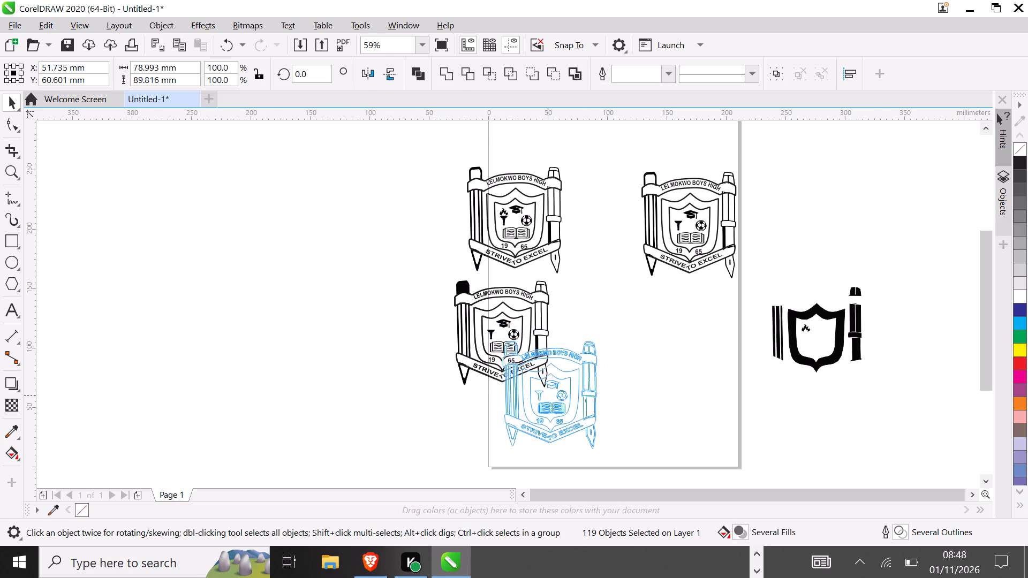
{"action": "left_click", "coordinate": [660, 389]}
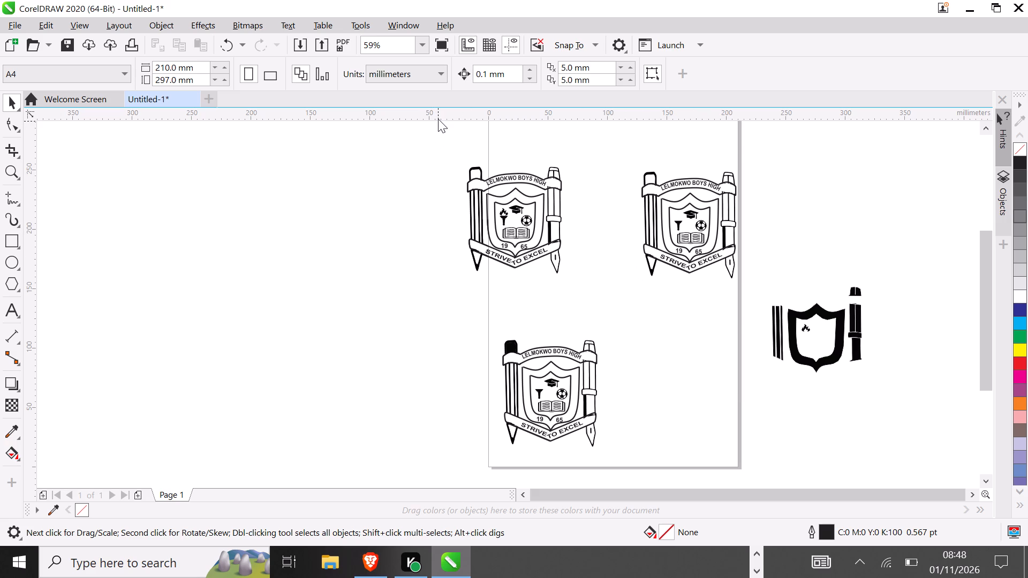
Move the whole upper-left Lelmokwo crest fully onto the page, to about X 50 mm, Y 190 mm.
{"action": "left_click_drag", "start_coordinate": [440, 151], "coordinate": [584, 294]}
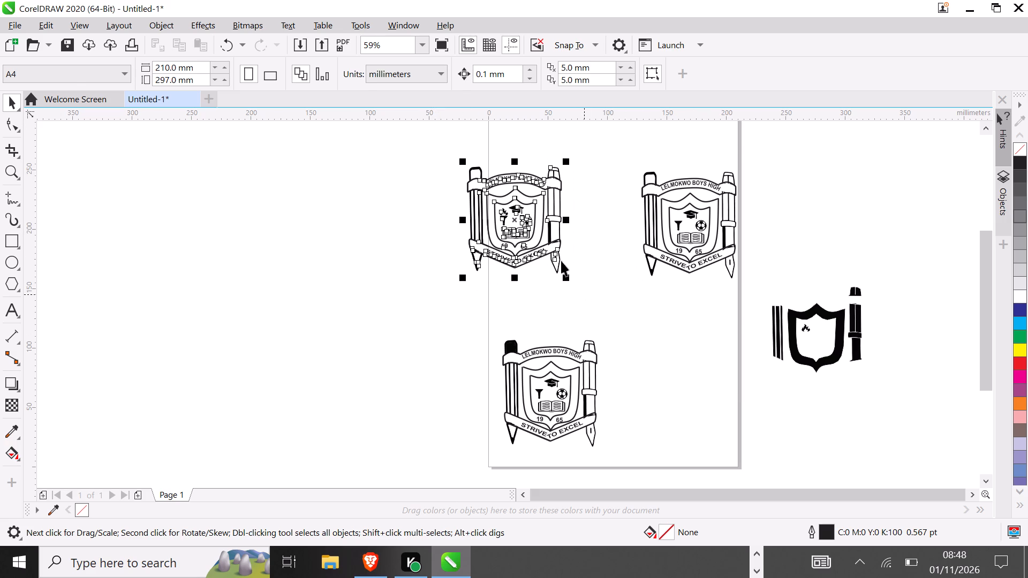
{"action": "left_click_drag", "start_coordinate": [511, 219], "coordinate": [545, 233]}
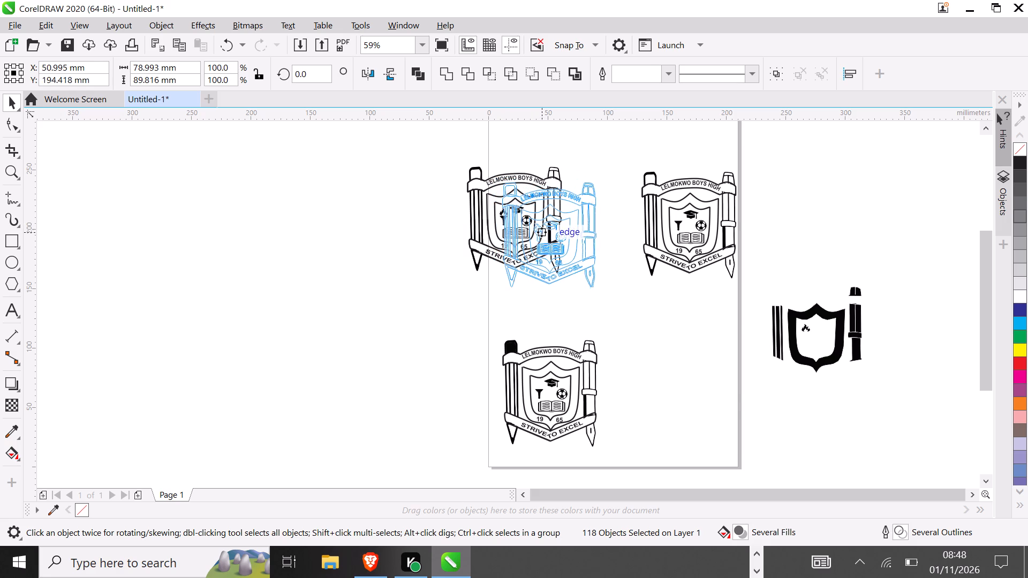
{"action": "left_click_drag", "start_coordinate": [545, 233], "coordinate": [538, 238]}
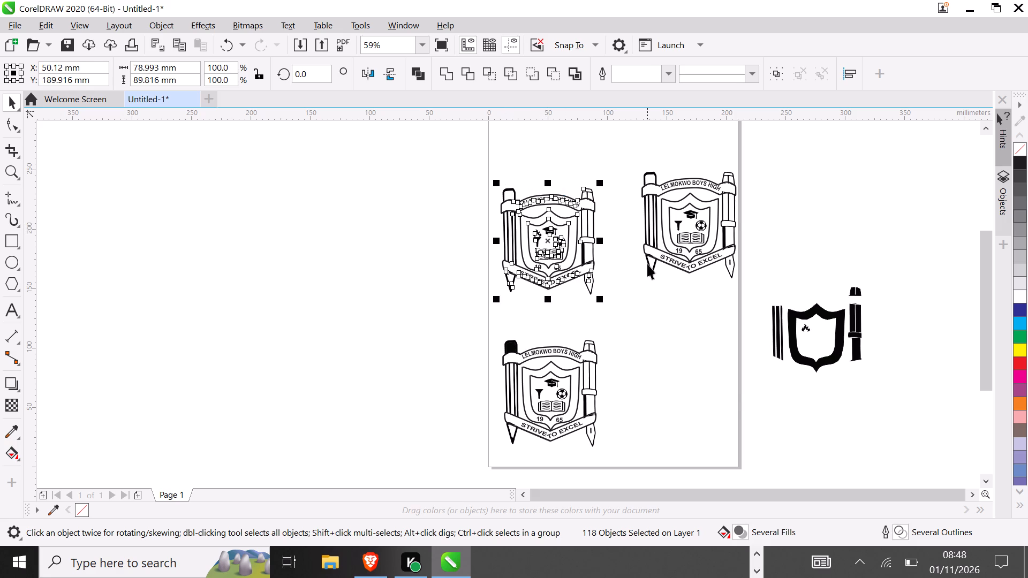
Move all the solid black shield, stripe and pen pieces beside the lower crest, to about X 157 mm, Y 73 mm.
{"action": "left_click_drag", "start_coordinate": [755, 296], "coordinate": [788, 364]}
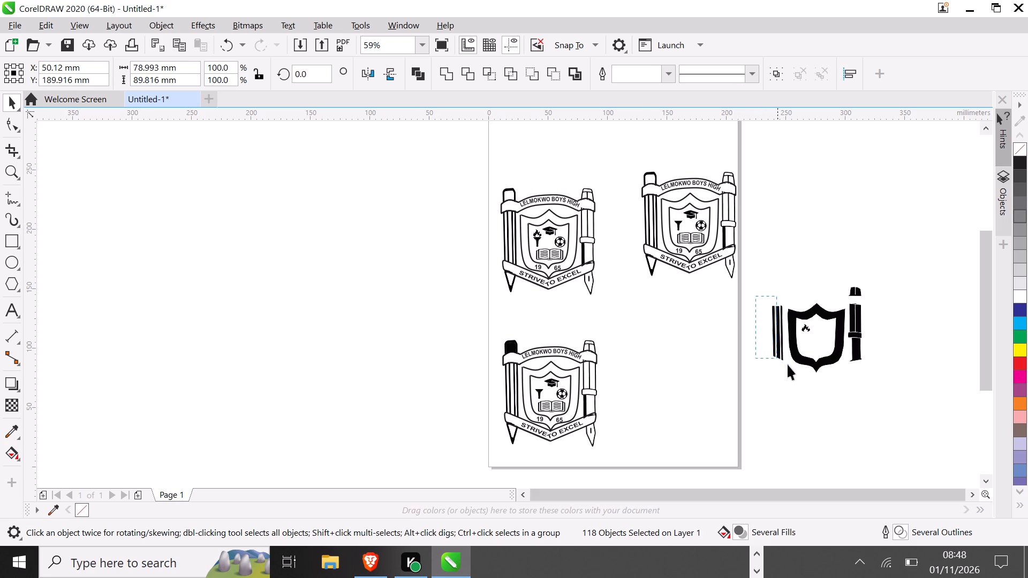
{"action": "left_click_drag", "start_coordinate": [788, 364], "coordinate": [793, 367]}
{"action": "left_click_drag", "start_coordinate": [756, 260], "coordinate": [876, 384]}
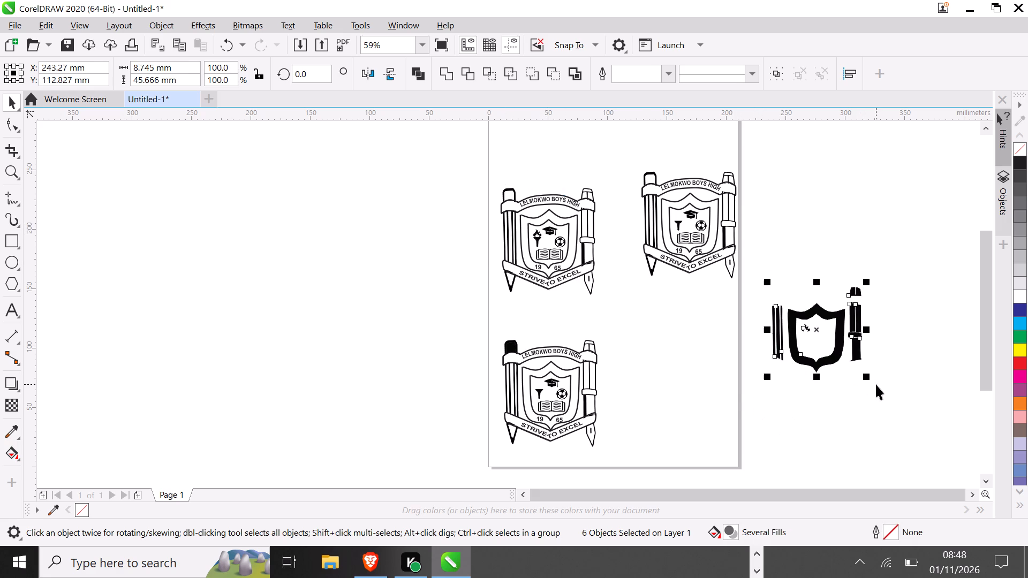
{"action": "left_click_drag", "start_coordinate": [818, 329], "coordinate": [694, 385]}
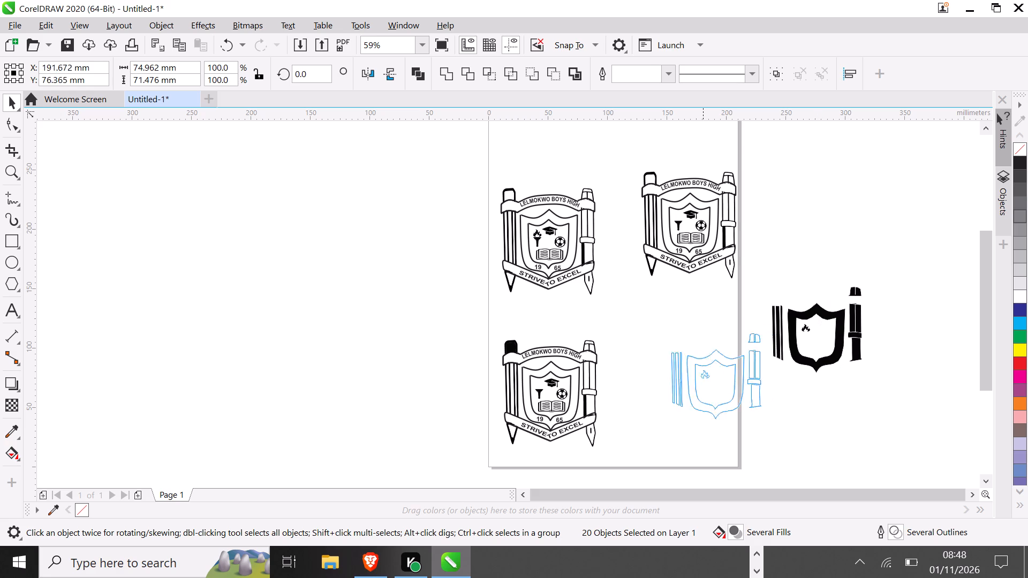
{"action": "left_click_drag", "start_coordinate": [694, 385], "coordinate": [676, 379]}
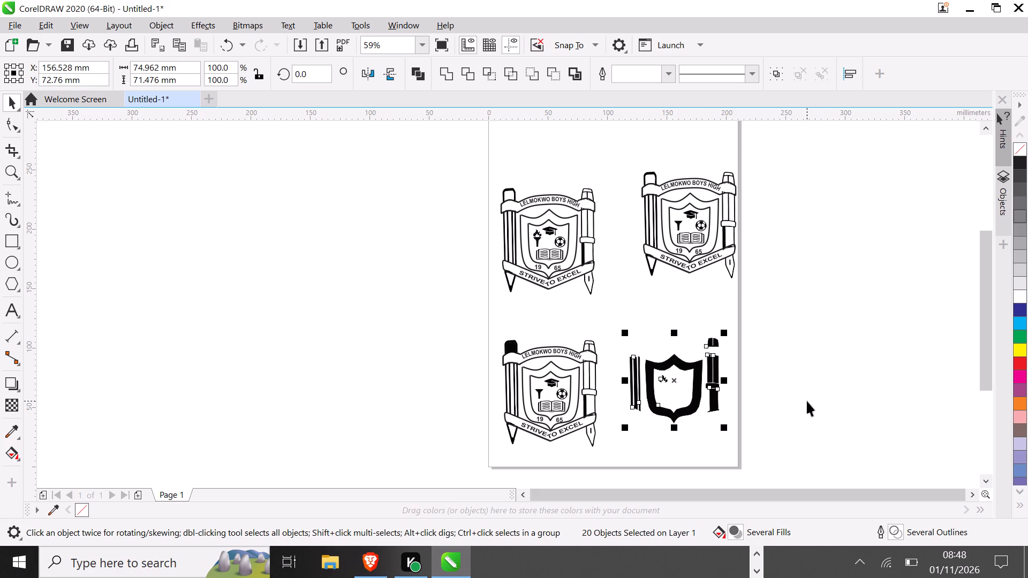
{"action": "left_click", "coordinate": [807, 401]}
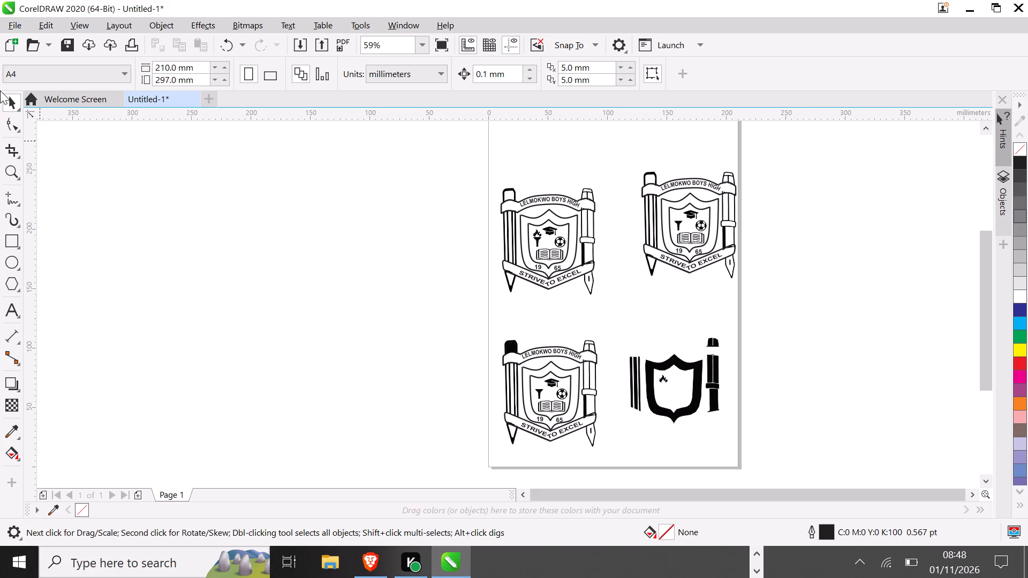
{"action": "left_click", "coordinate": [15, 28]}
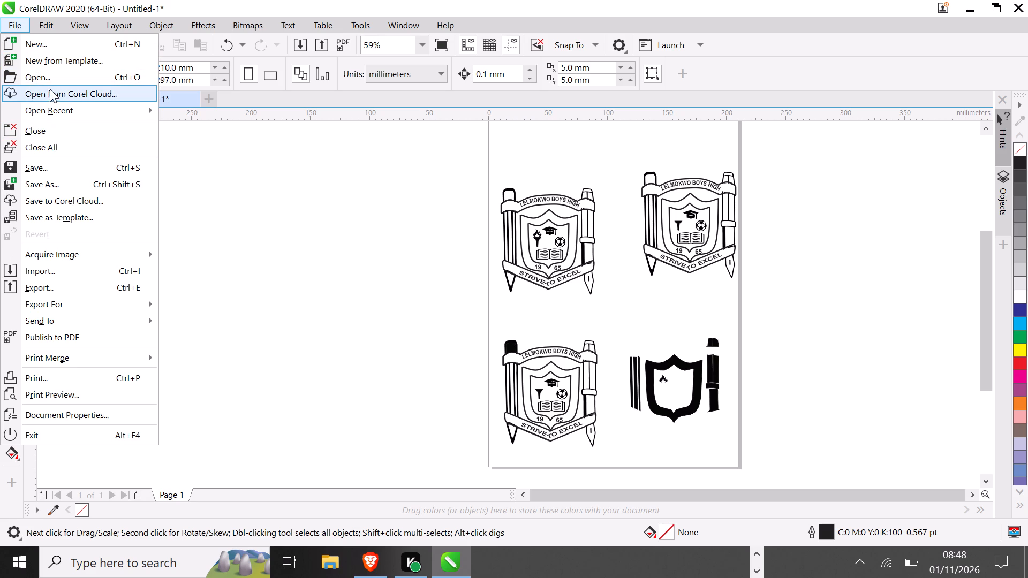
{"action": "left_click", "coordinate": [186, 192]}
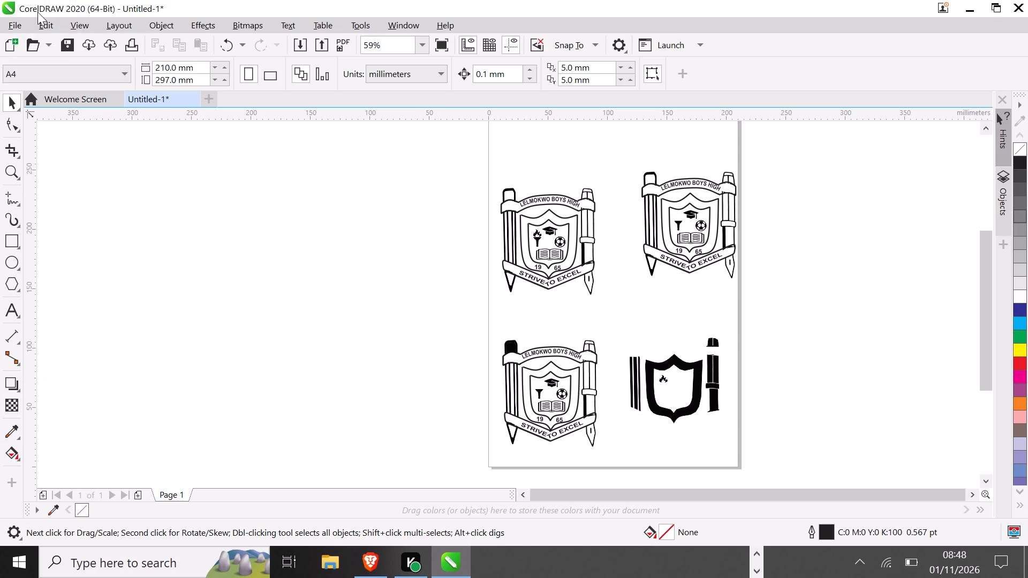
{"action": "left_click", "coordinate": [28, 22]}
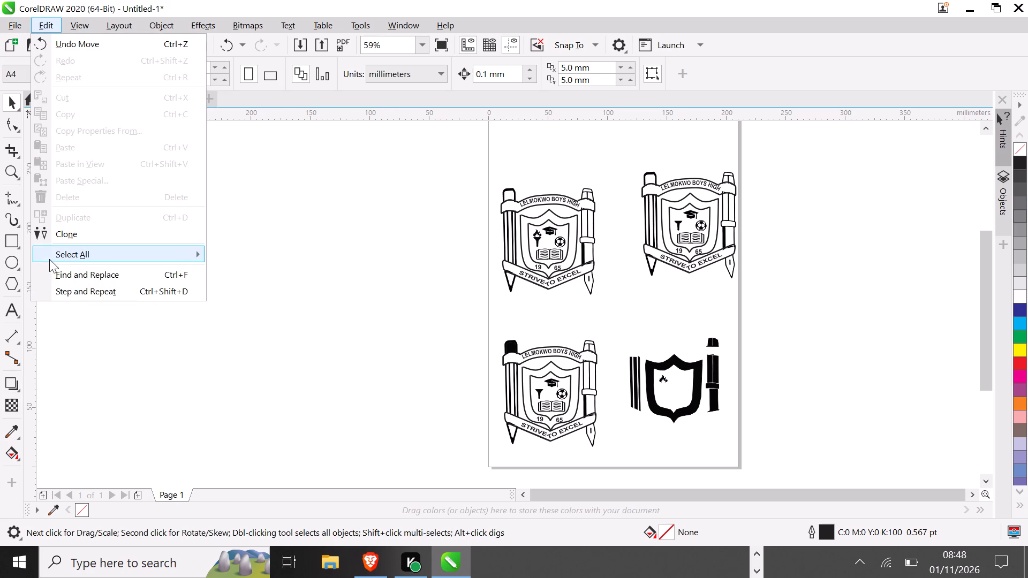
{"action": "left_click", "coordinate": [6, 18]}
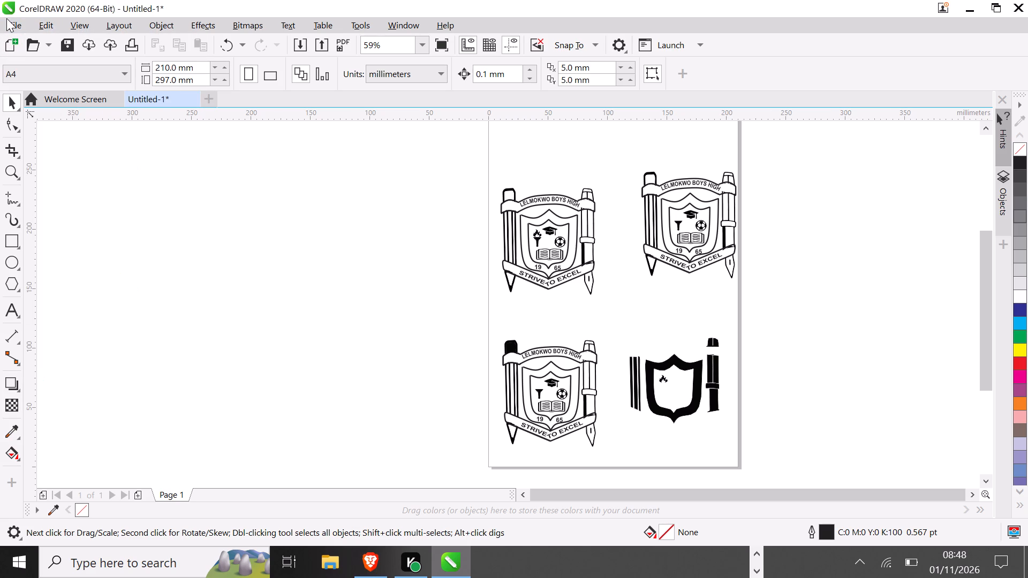
Import sochoi boys tie2.cdr and place it on the blank area left of the page, about 260 mm wide by 222 mm high.
{"action": "left_click", "coordinate": [14, 25]}
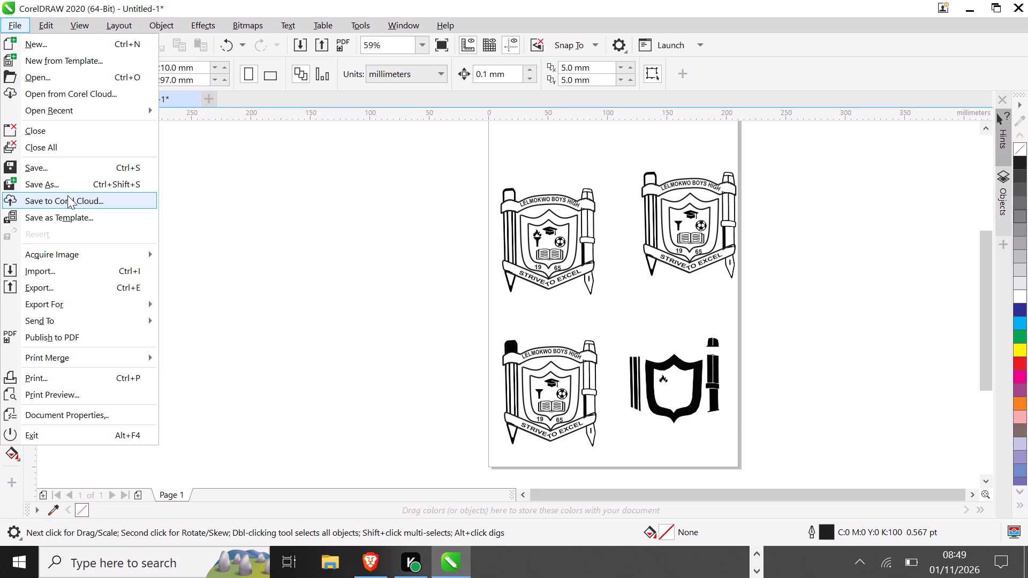
{"action": "left_click", "coordinate": [72, 273]}
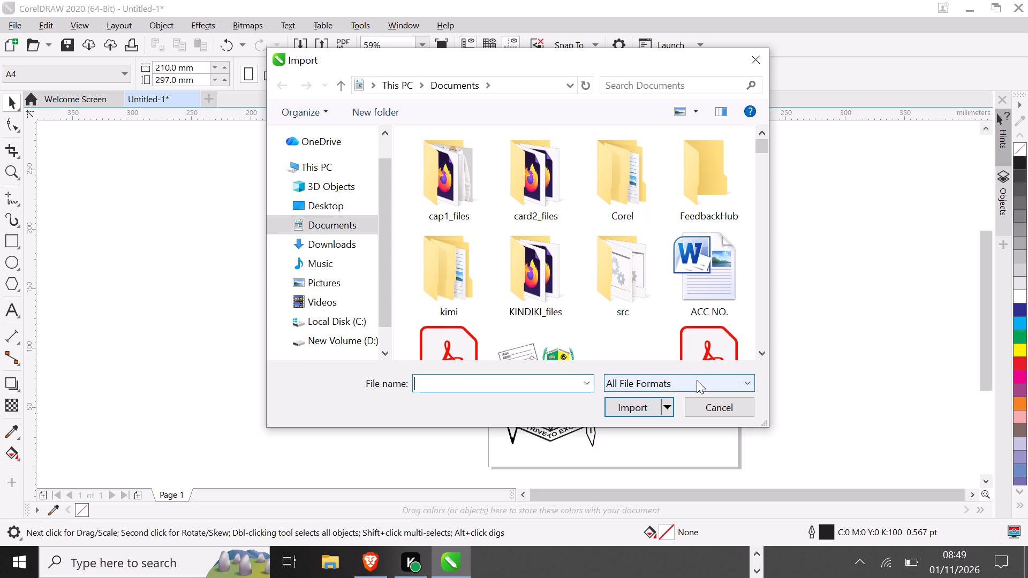
{"action": "type", "text": "so"}
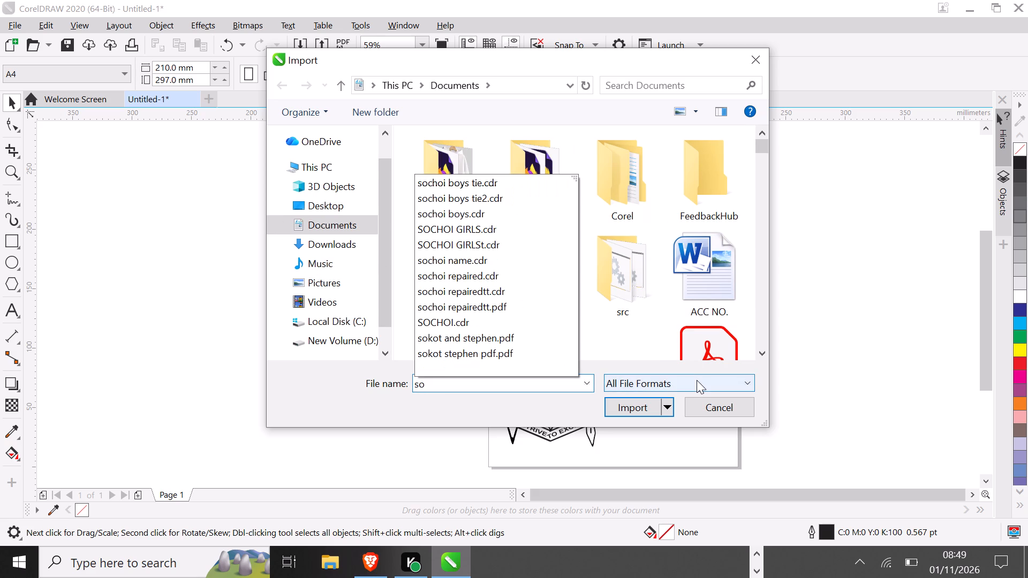
{"action": "left_click", "coordinate": [770, 288]}
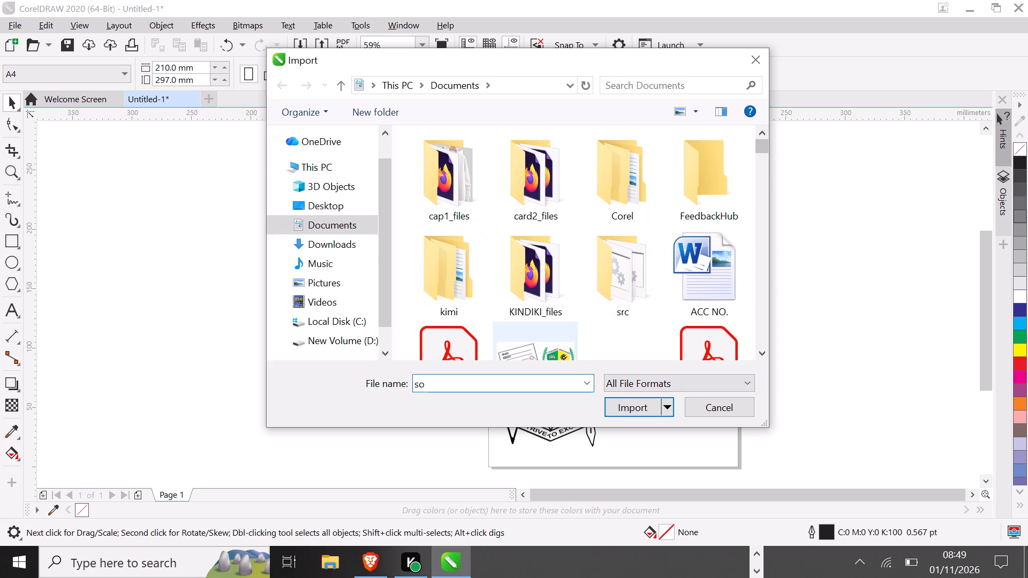
{"action": "left_click", "coordinate": [482, 387]}
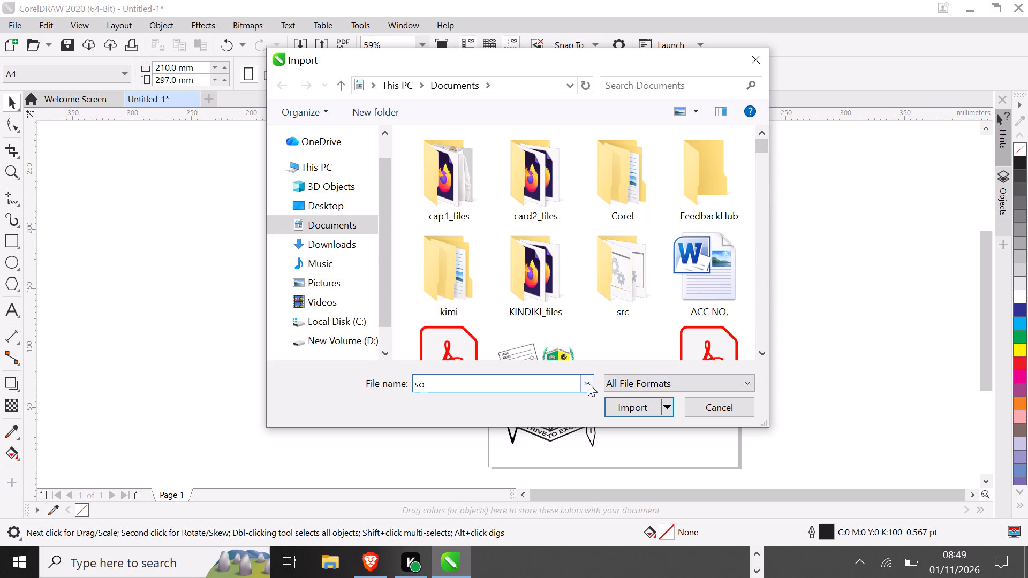
{"action": "left_click", "coordinate": [566, 381]}
{"action": "left_click", "coordinate": [580, 383]}
{"action": "key", "text": "c"}
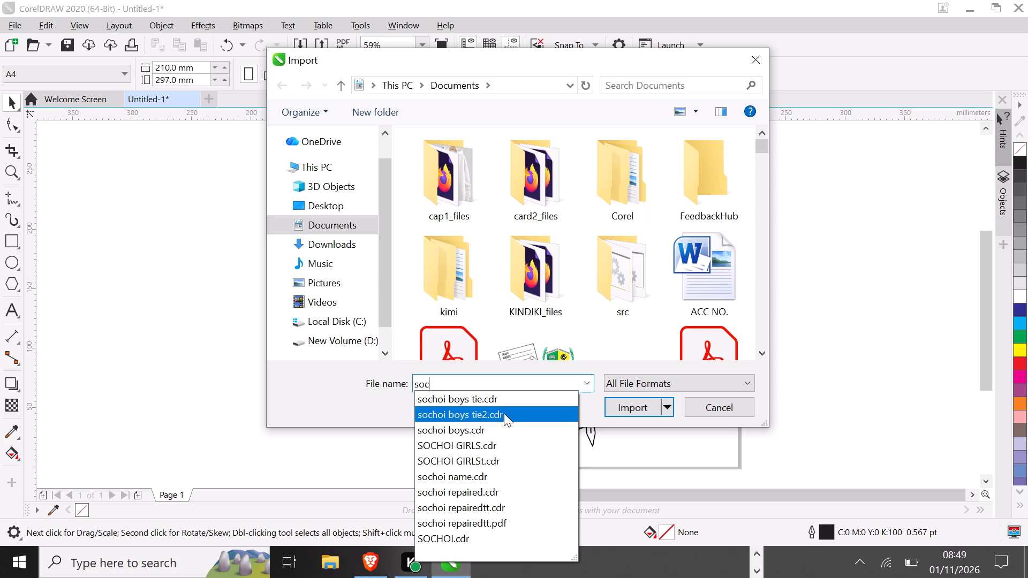
{"action": "left_click", "coordinate": [500, 413]}
{"action": "double_click", "coordinate": [500, 413]}
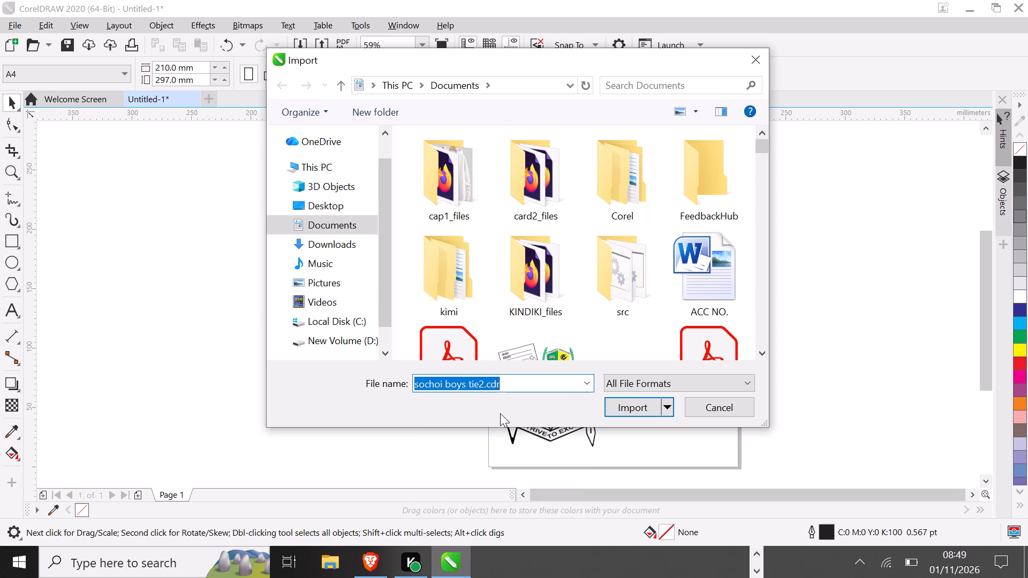
{"action": "left_click", "coordinate": [629, 412]}
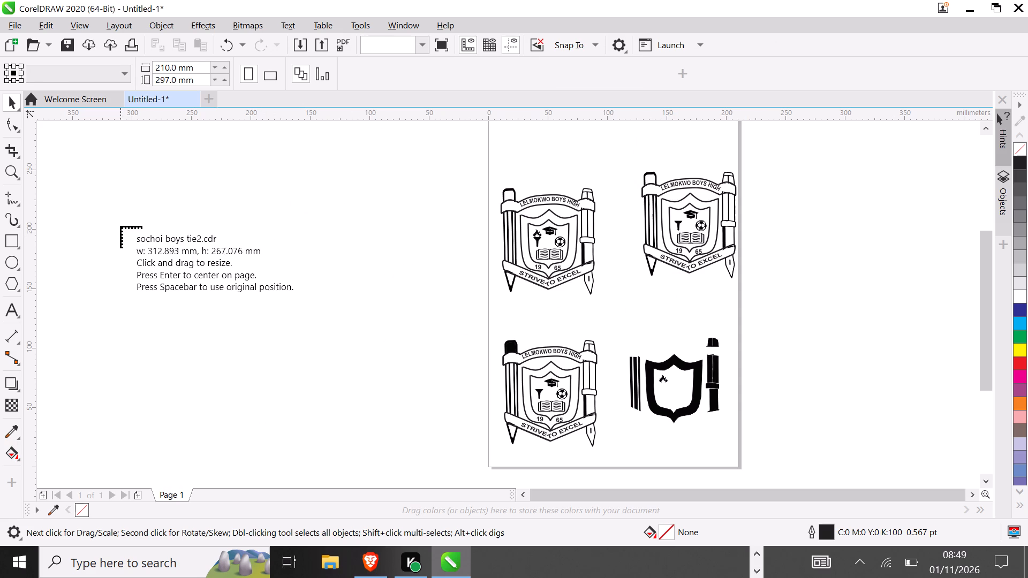
{"action": "left_click_drag", "start_coordinate": [132, 190], "coordinate": [382, 423]}
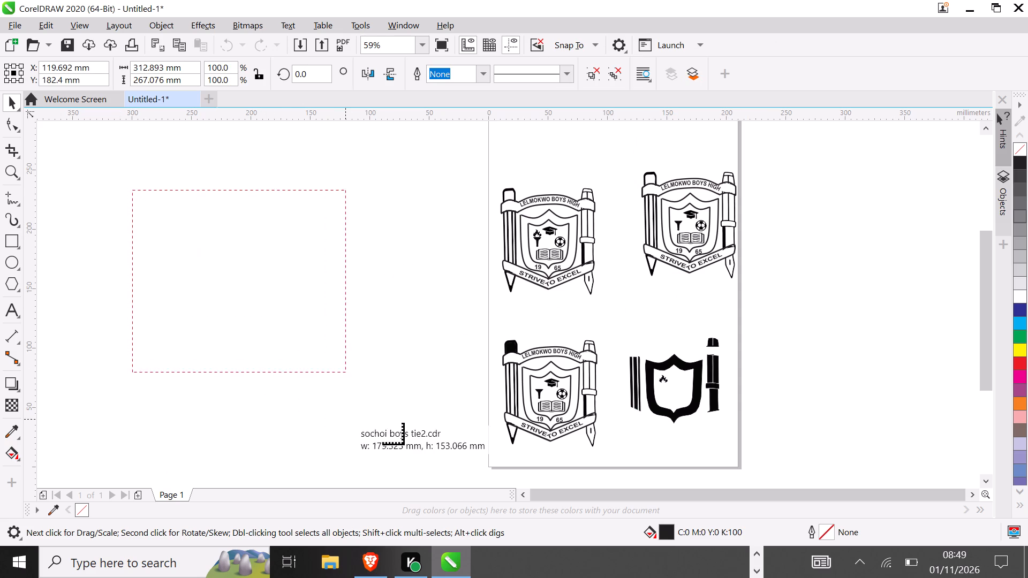
{"action": "left_click_drag", "start_coordinate": [382, 423], "coordinate": [466, 454]}
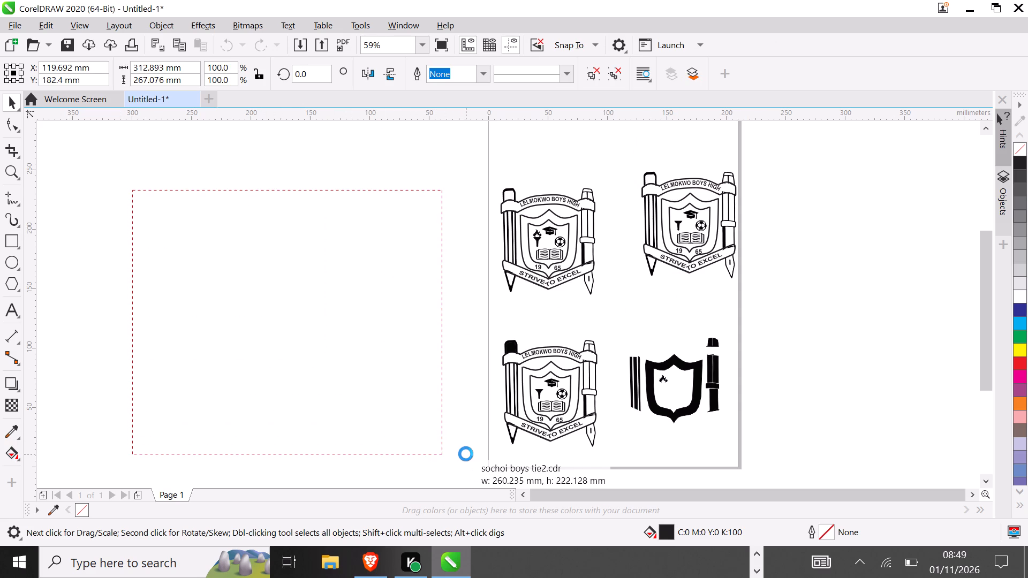
{"action": "left_click", "coordinate": [466, 454]}
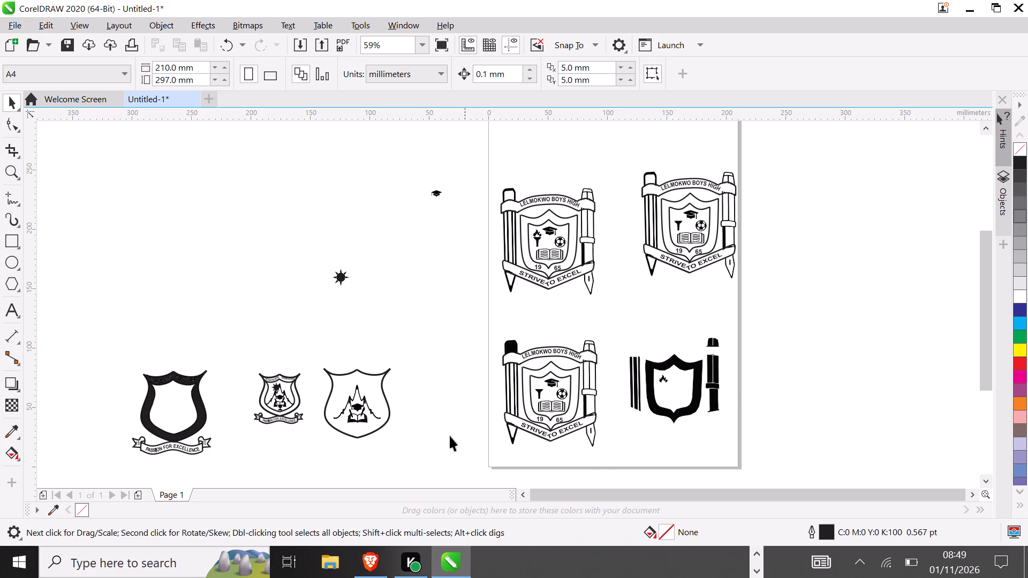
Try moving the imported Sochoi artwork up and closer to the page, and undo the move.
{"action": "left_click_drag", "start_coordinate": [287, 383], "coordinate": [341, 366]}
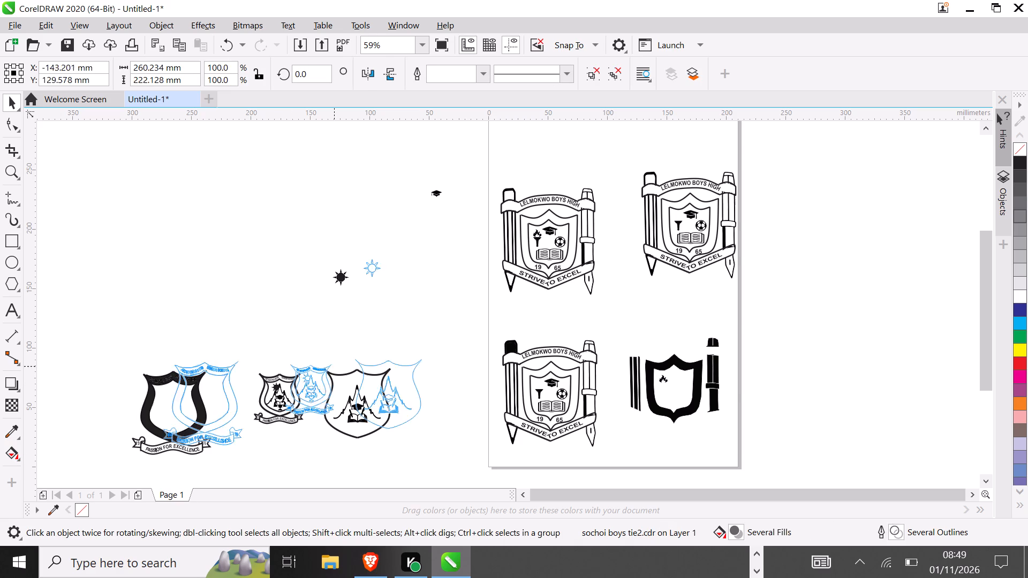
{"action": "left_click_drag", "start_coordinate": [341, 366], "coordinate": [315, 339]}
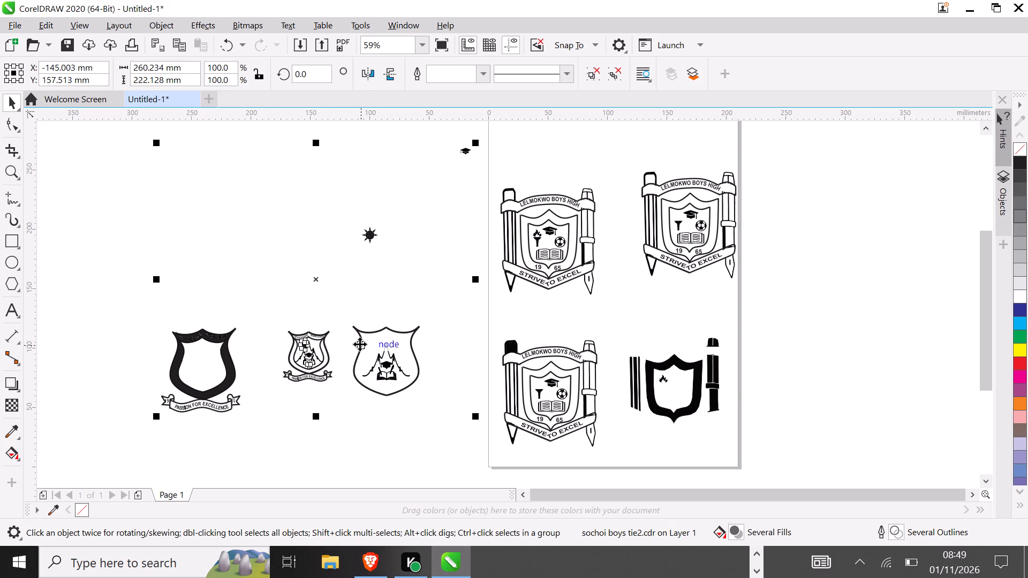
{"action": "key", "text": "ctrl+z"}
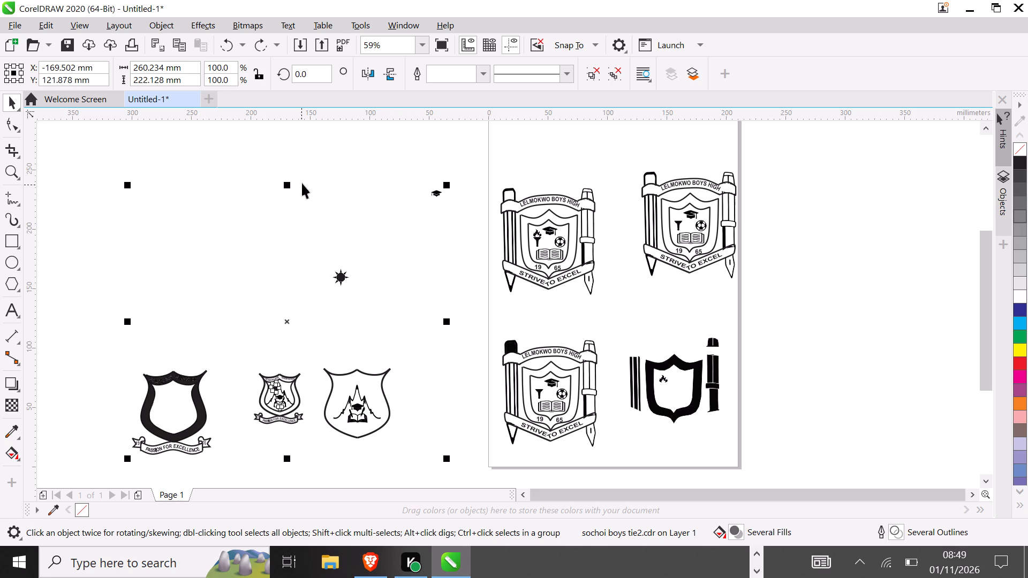
Ungroup the imported Sochoi artwork into separate objects.
{"action": "left_click_drag", "start_coordinate": [300, 171], "coordinate": [460, 455]}
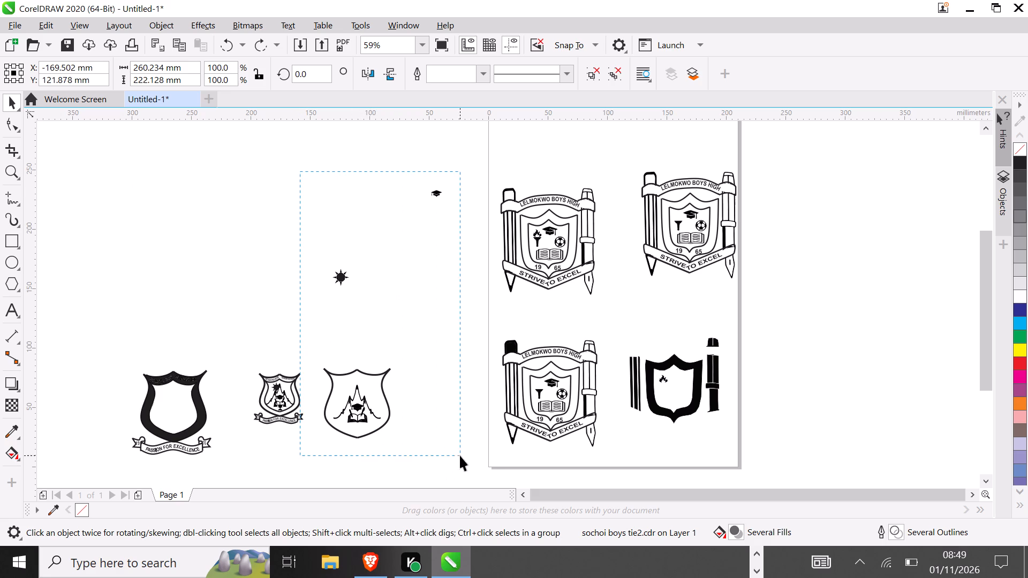
{"action": "left_click_drag", "start_coordinate": [460, 455], "coordinate": [495, 463]}
{"action": "left_click", "coordinate": [379, 399]}
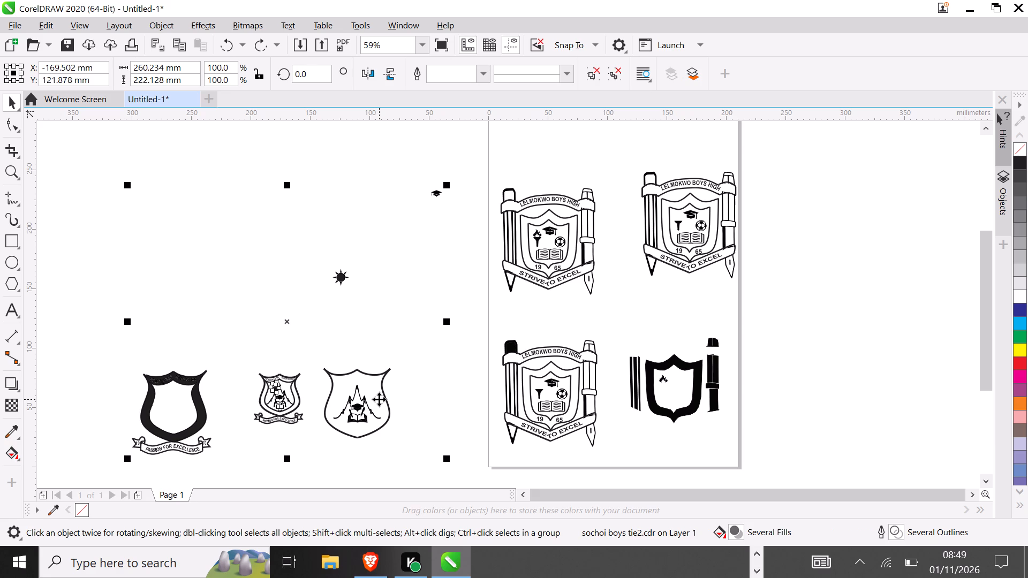
{"action": "key", "text": "ctrl+u"}
{"action": "left_click", "coordinate": [366, 294]}
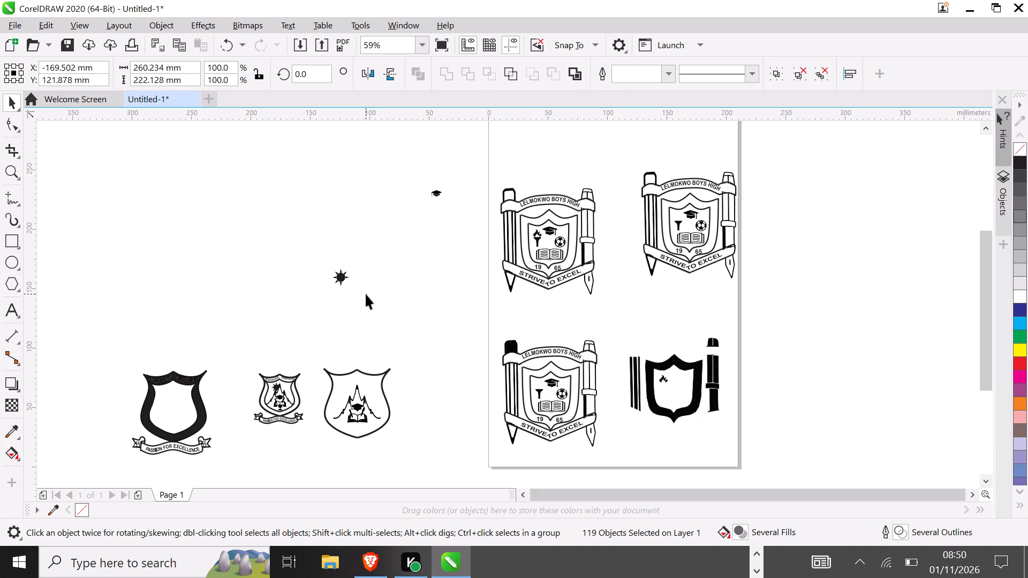
Delete the surplus Sochoi pieces, the outlined shield with the separate sun, the graduation cap and the solid black shield, keeping the small complete crest.
{"action": "left_click_drag", "start_coordinate": [314, 252], "coordinate": [418, 458]}
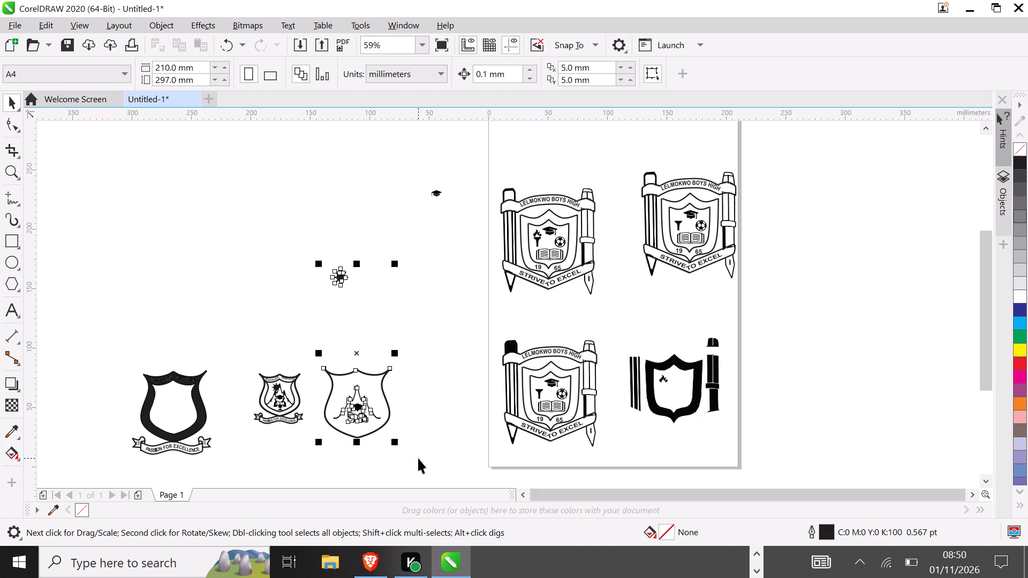
{"action": "key", "text": "BackSpace"}
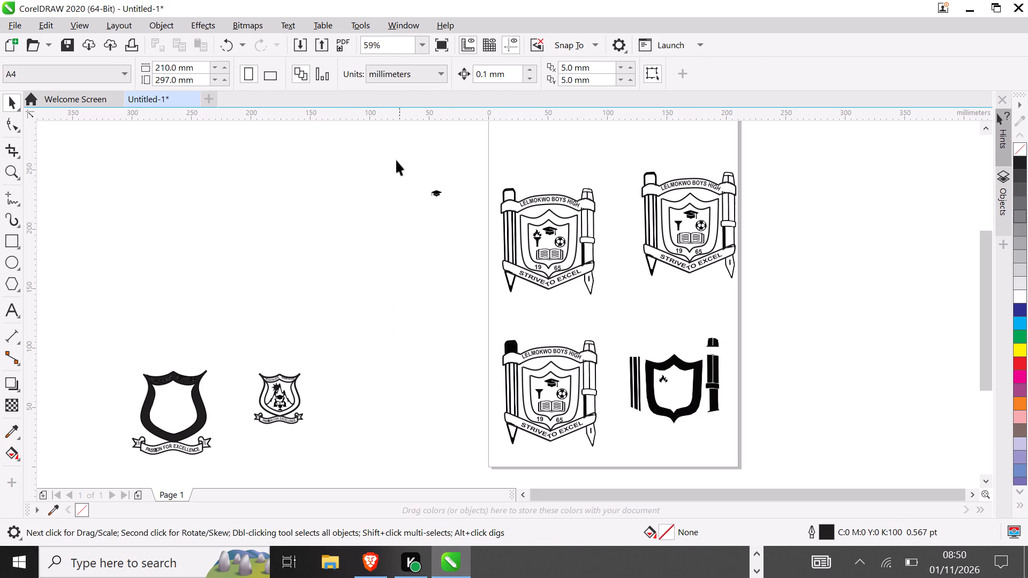
{"action": "left_click_drag", "start_coordinate": [395, 160], "coordinate": [445, 227]}
{"action": "key", "text": "BackSpace"}
{"action": "left_click_drag", "start_coordinate": [108, 354], "coordinate": [233, 435]}
{"action": "key", "text": "BackSpace"}
Scale the complete Sochoi crest up proportionally to about 149 mm wide by 154 mm high, left of the page.
{"action": "left_click_drag", "start_coordinate": [216, 293], "coordinate": [231, 323]}
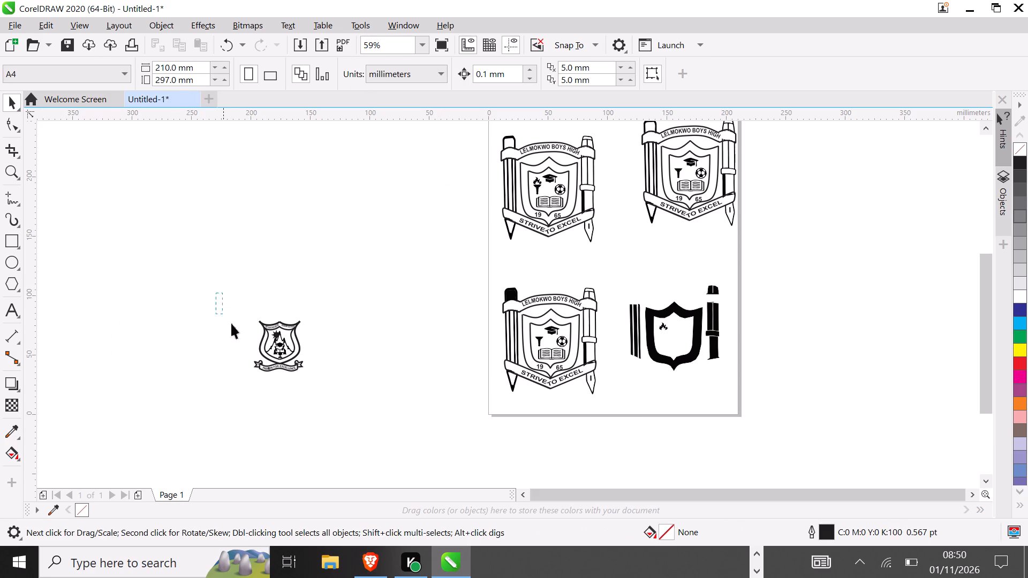
{"action": "left_click_drag", "start_coordinate": [231, 323], "coordinate": [333, 414]}
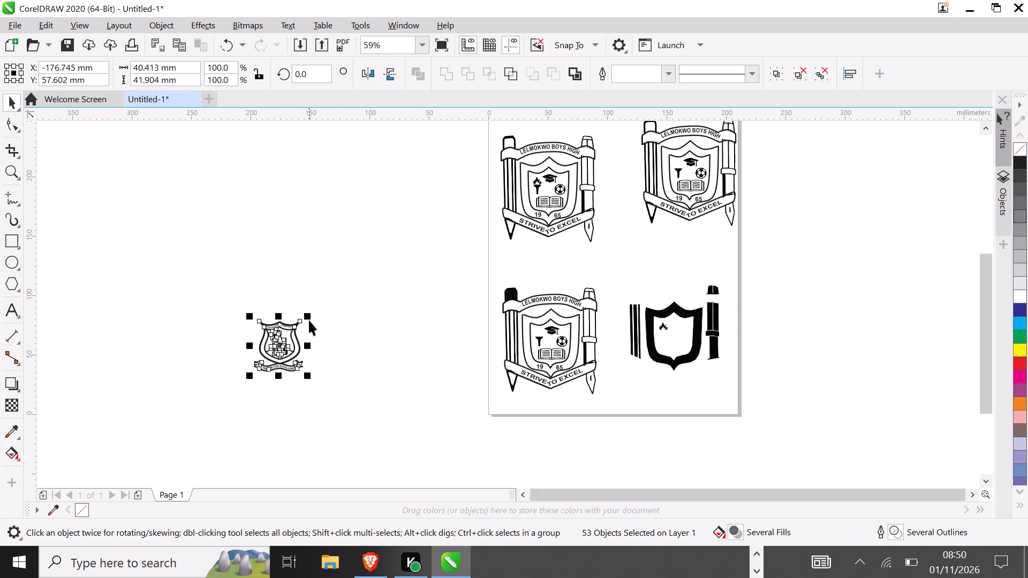
{"action": "left_click_drag", "start_coordinate": [309, 316], "coordinate": [479, 182]}
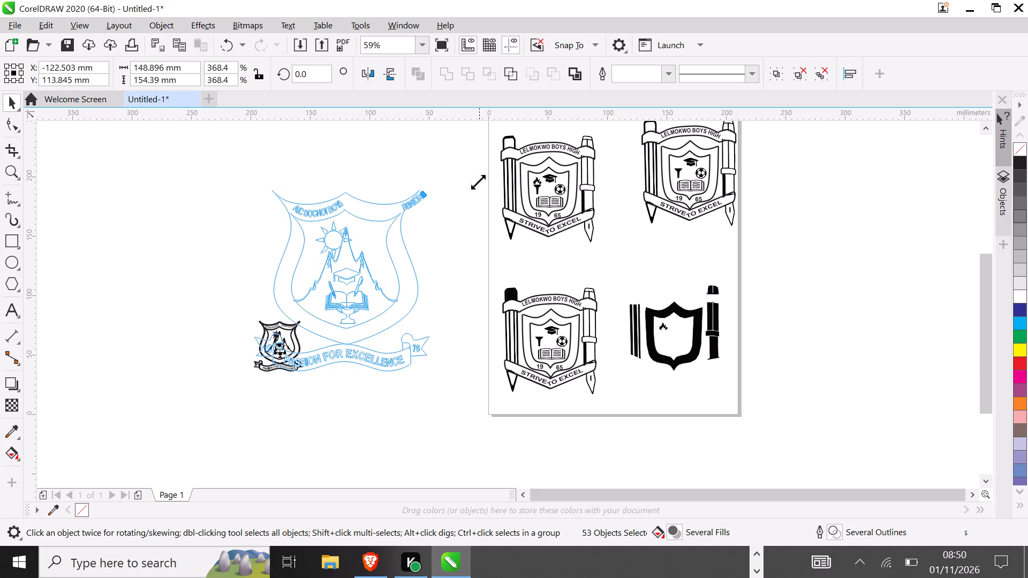
{"action": "left_click", "coordinate": [478, 182]}
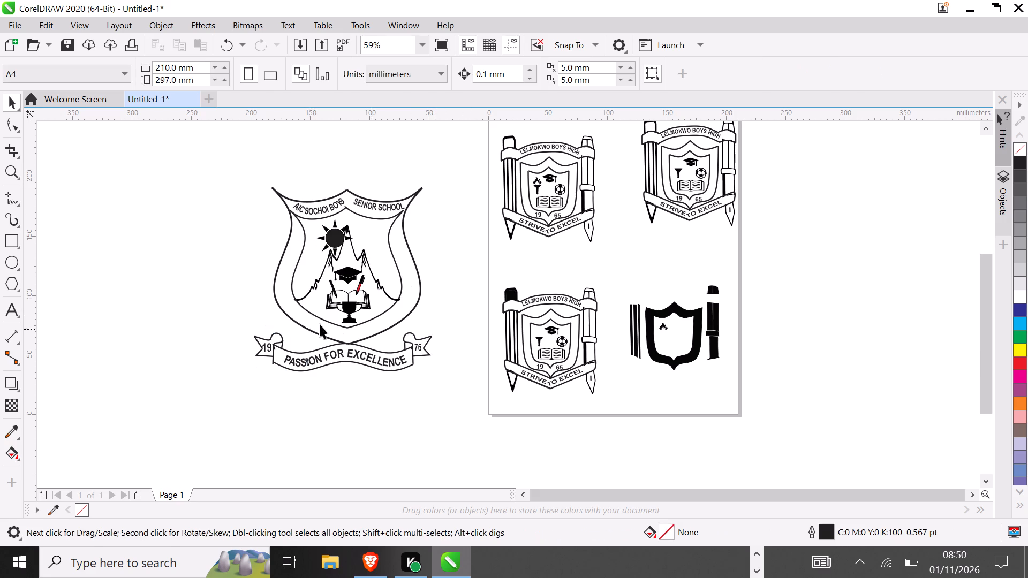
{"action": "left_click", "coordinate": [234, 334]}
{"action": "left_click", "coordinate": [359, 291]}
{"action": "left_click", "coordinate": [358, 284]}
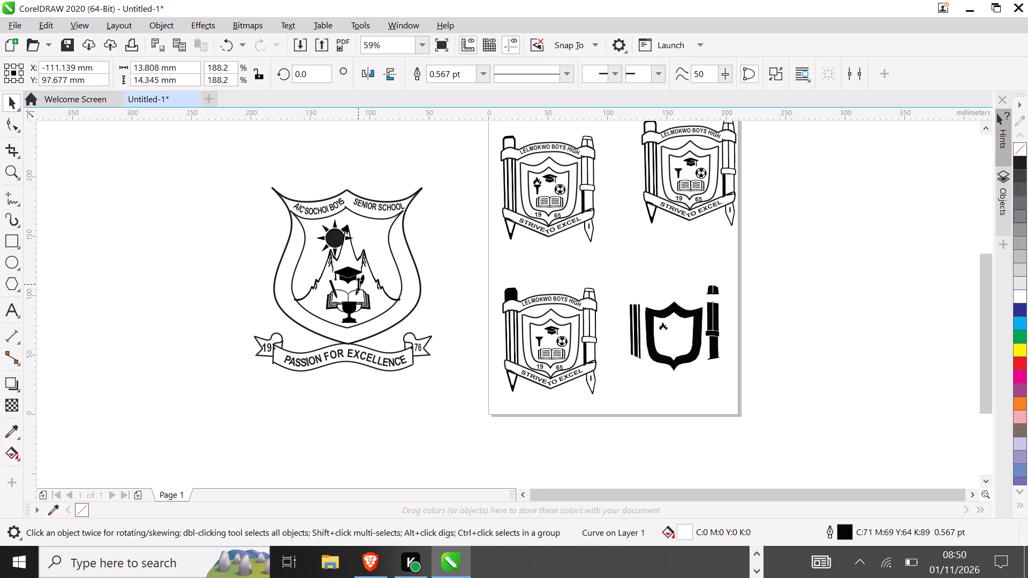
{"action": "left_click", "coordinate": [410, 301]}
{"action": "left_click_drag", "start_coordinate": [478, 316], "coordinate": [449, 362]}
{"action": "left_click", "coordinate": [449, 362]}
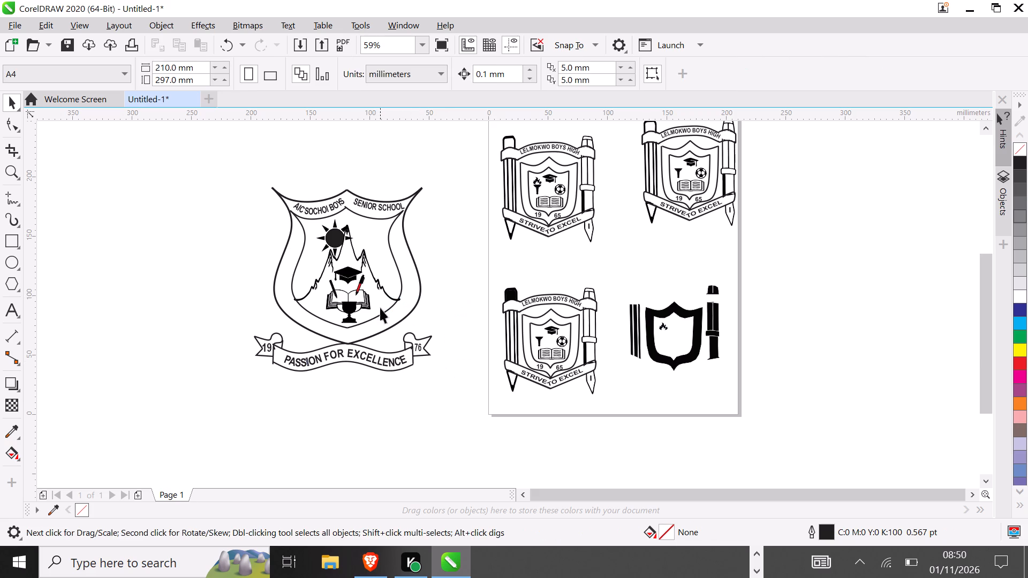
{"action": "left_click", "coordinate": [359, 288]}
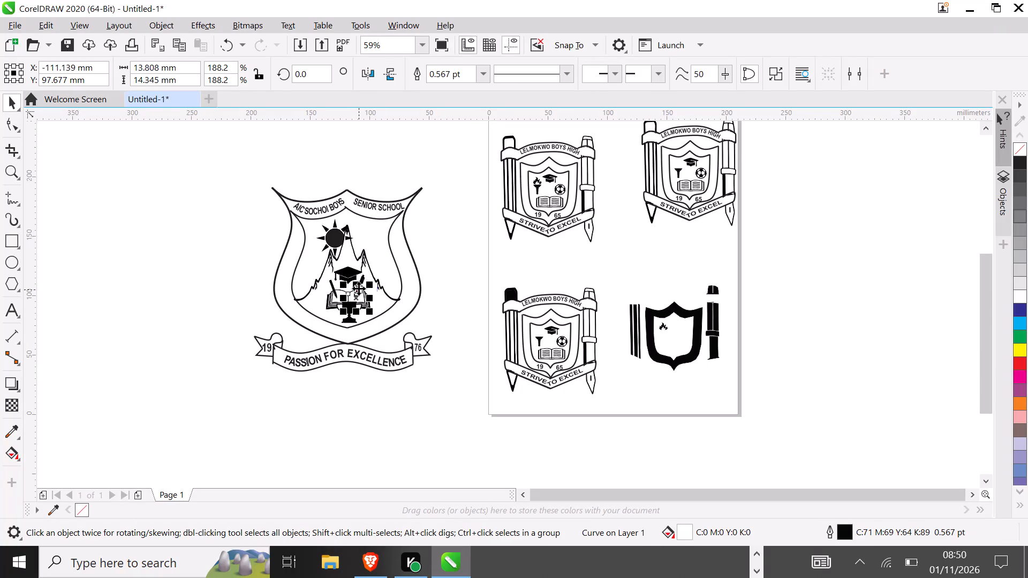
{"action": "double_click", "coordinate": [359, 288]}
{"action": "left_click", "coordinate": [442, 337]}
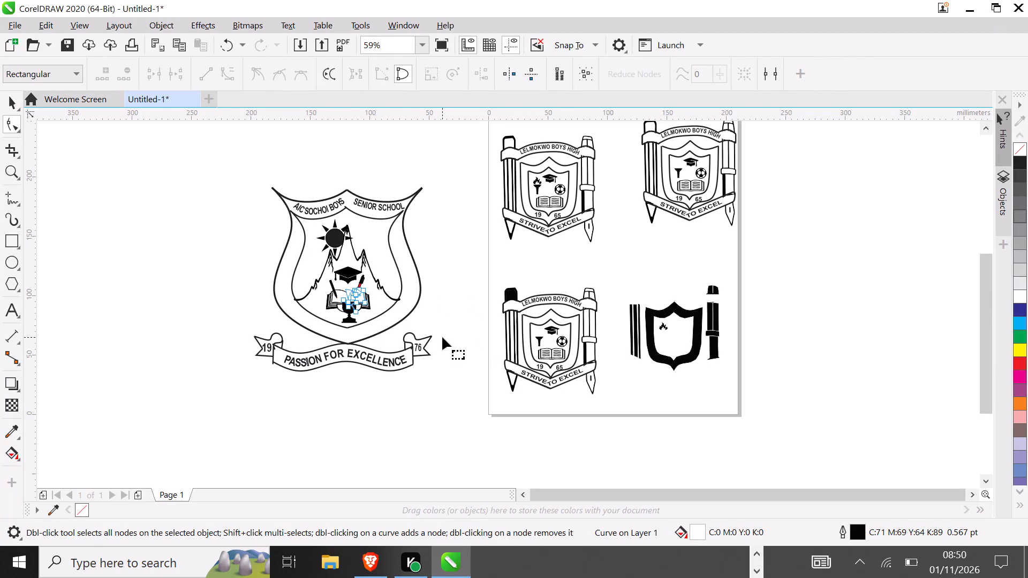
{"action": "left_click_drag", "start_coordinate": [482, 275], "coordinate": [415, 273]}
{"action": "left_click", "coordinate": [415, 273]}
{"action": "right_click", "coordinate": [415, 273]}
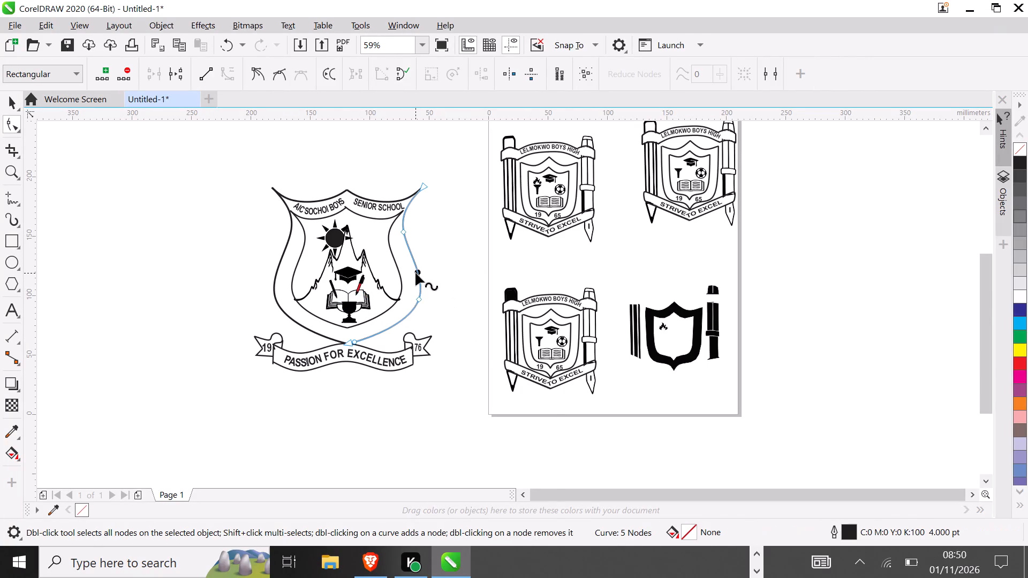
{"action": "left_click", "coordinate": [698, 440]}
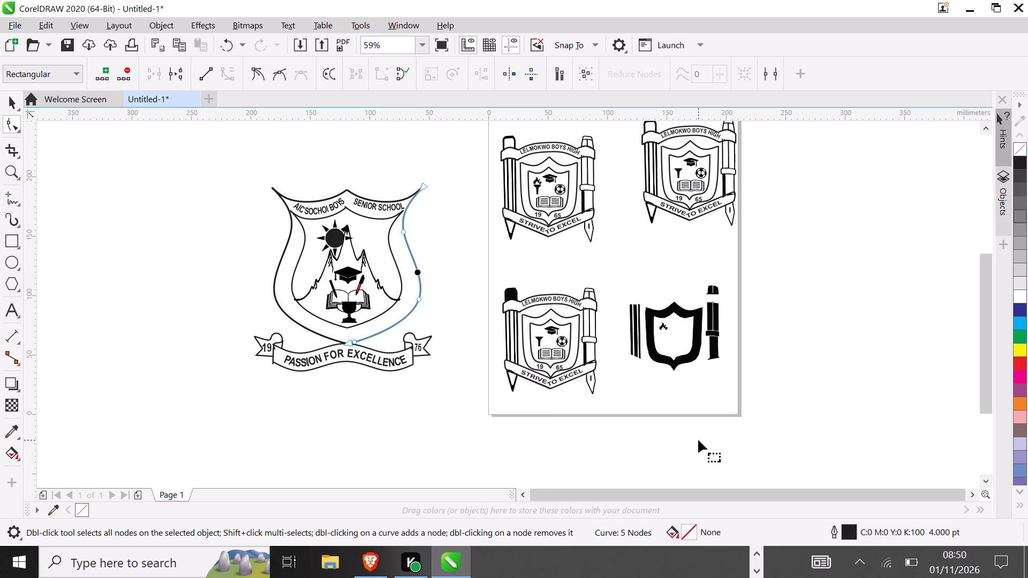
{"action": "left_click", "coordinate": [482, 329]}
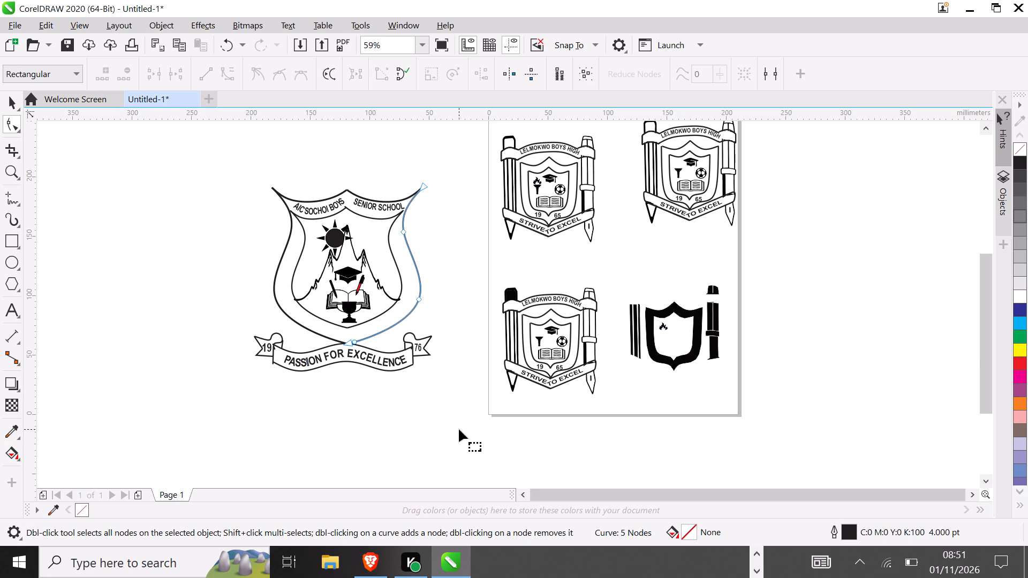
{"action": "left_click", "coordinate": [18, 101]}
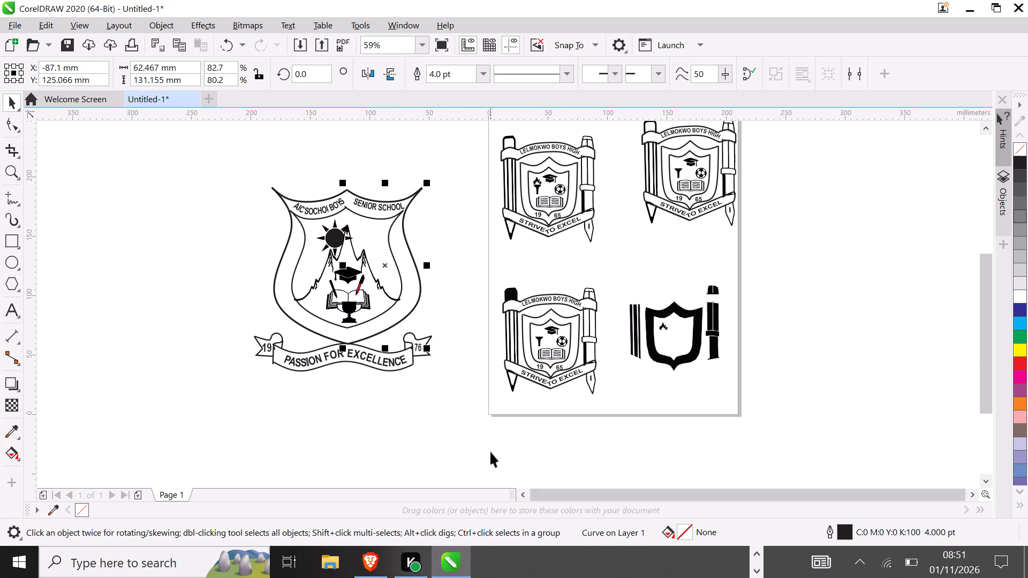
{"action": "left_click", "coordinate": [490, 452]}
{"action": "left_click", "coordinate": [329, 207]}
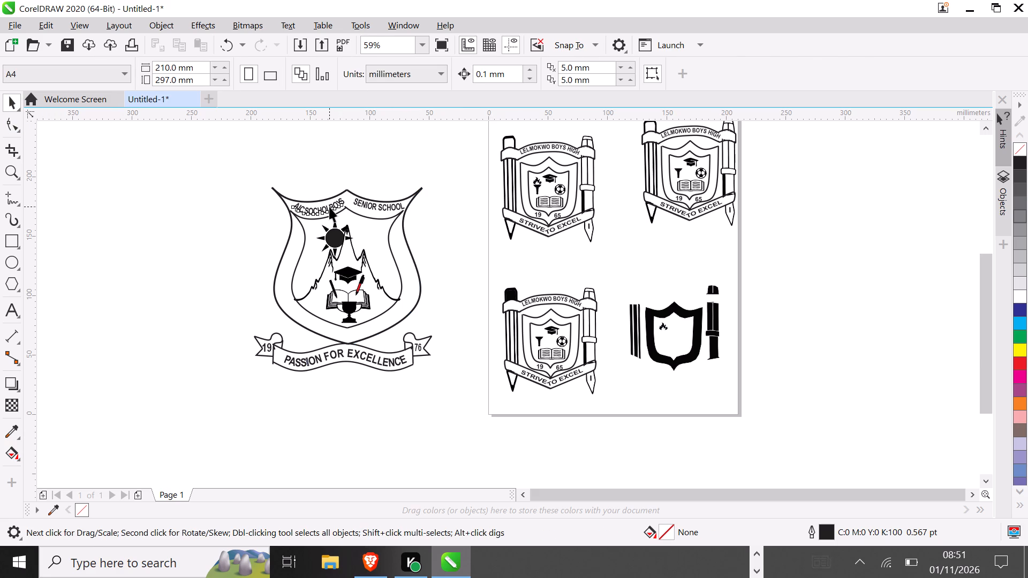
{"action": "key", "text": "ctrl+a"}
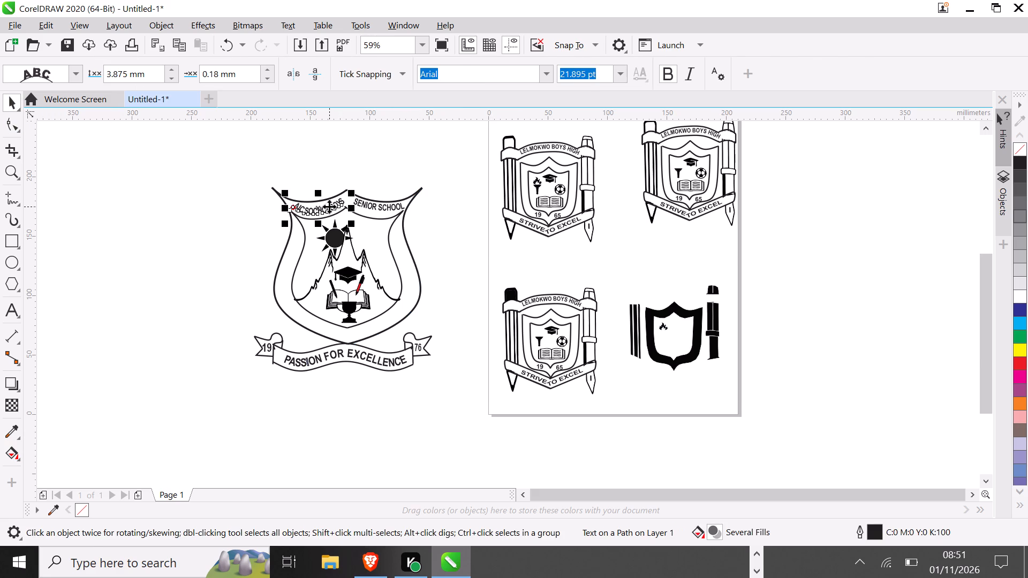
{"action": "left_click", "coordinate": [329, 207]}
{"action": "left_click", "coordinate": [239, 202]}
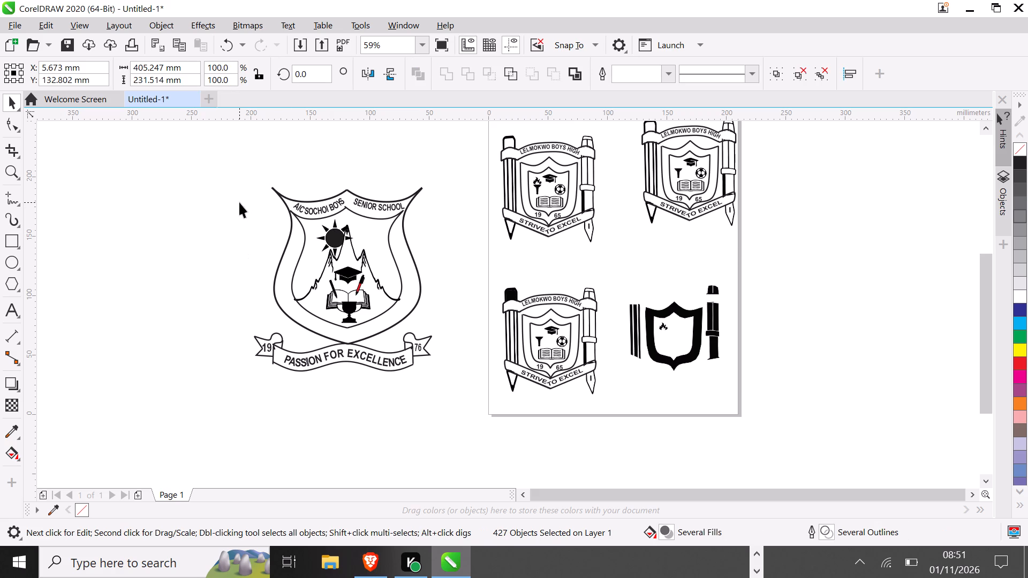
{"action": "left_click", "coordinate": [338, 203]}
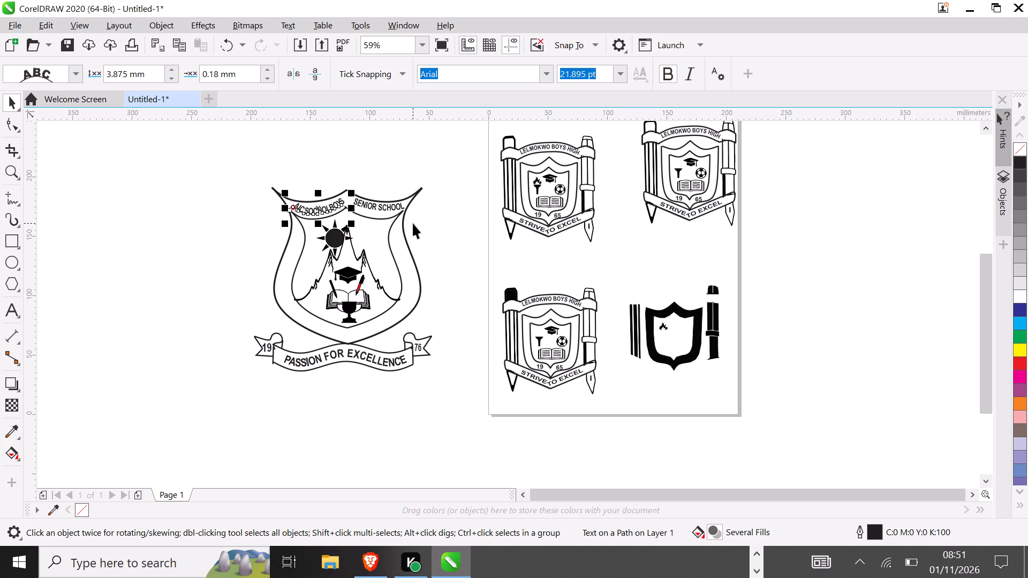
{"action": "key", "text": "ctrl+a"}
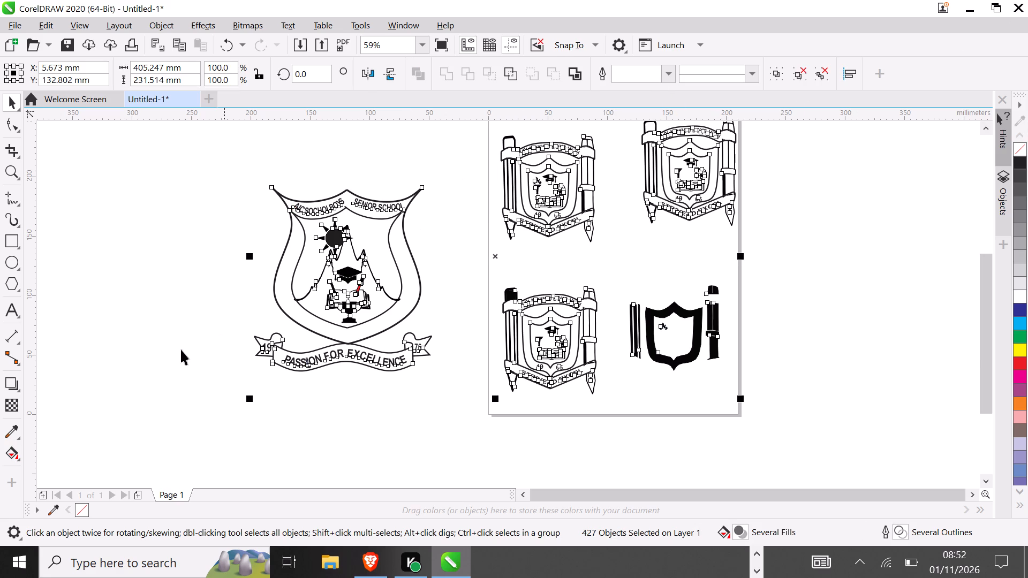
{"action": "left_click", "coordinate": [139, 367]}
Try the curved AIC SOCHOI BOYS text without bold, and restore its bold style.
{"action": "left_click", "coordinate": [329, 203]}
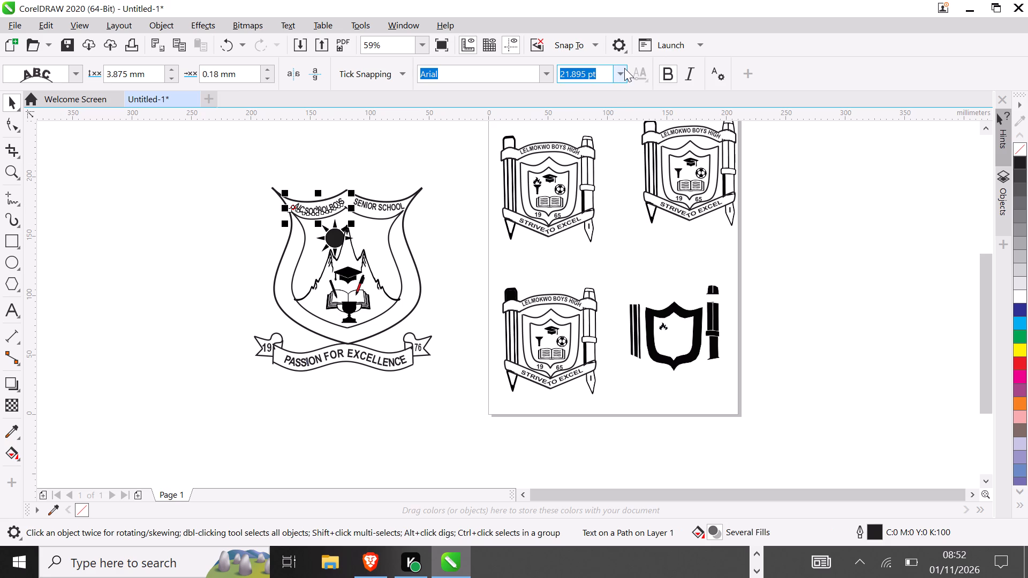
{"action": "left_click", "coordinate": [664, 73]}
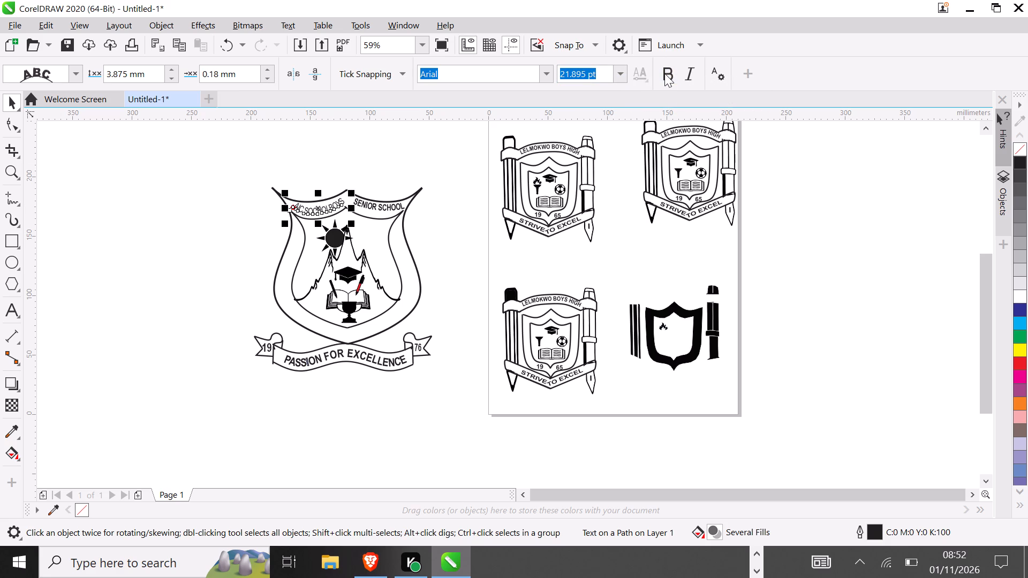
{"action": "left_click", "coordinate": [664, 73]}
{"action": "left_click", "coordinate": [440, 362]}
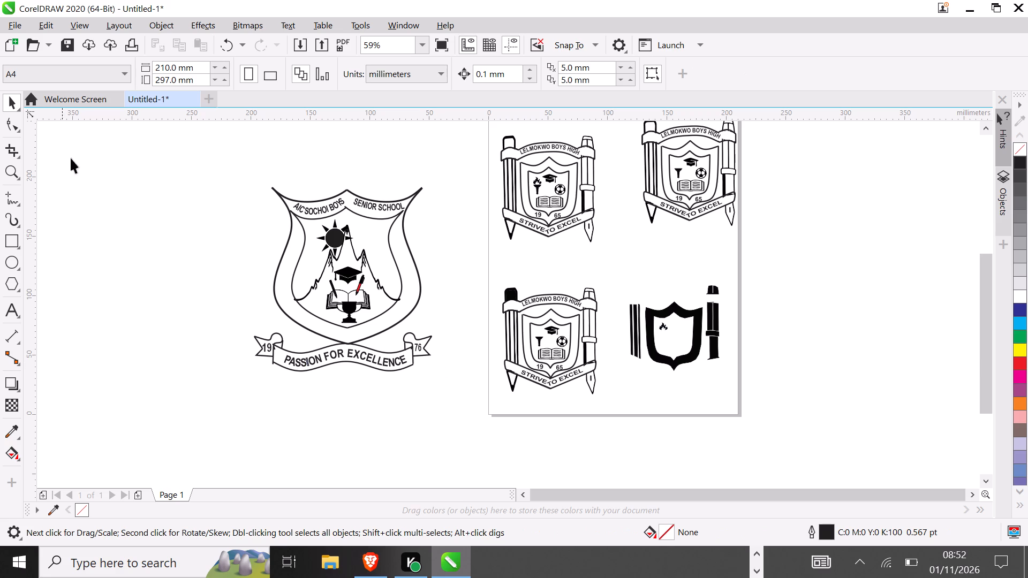
Scale the whole Sochoi crest down proportionally to about 60 mm wide by 62 mm high, keeping it left of the page.
{"action": "left_click_drag", "start_coordinate": [239, 172], "coordinate": [474, 451]}
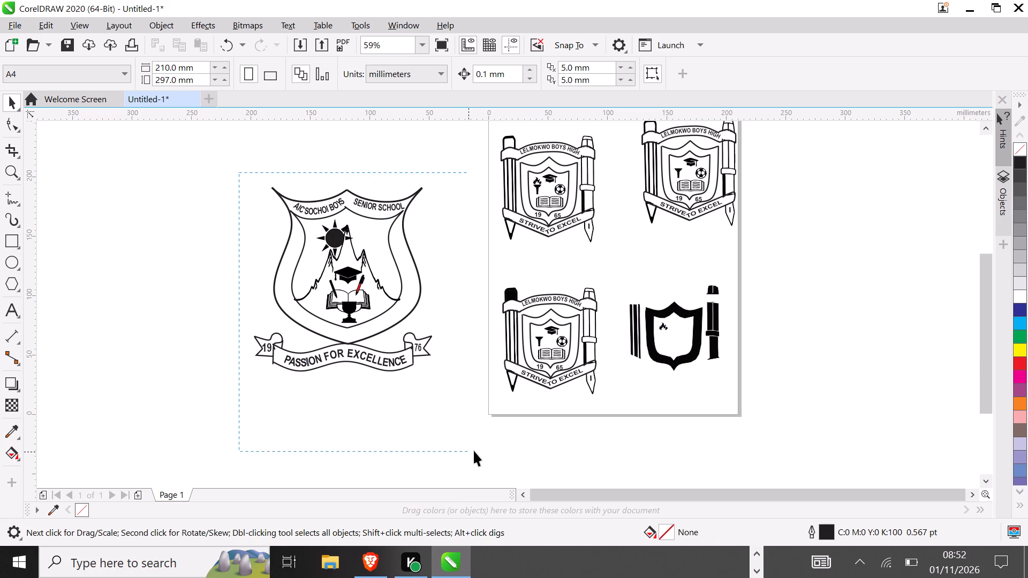
{"action": "left_click_drag", "start_coordinate": [474, 451], "coordinate": [475, 428]}
{"action": "left_click_drag", "start_coordinate": [439, 381], "coordinate": [415, 353]}
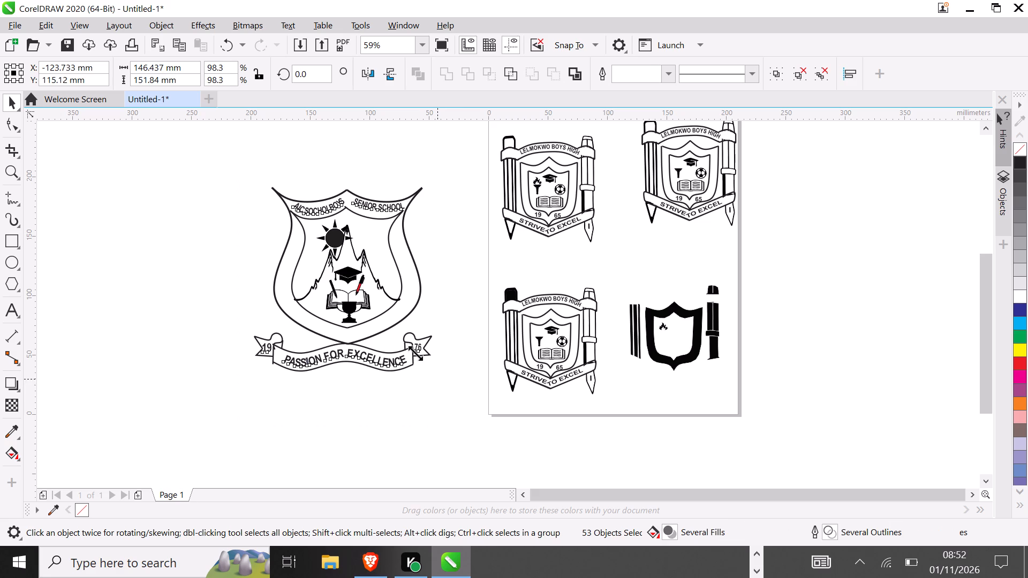
{"action": "left_click_drag", "start_coordinate": [415, 353], "coordinate": [389, 301]}
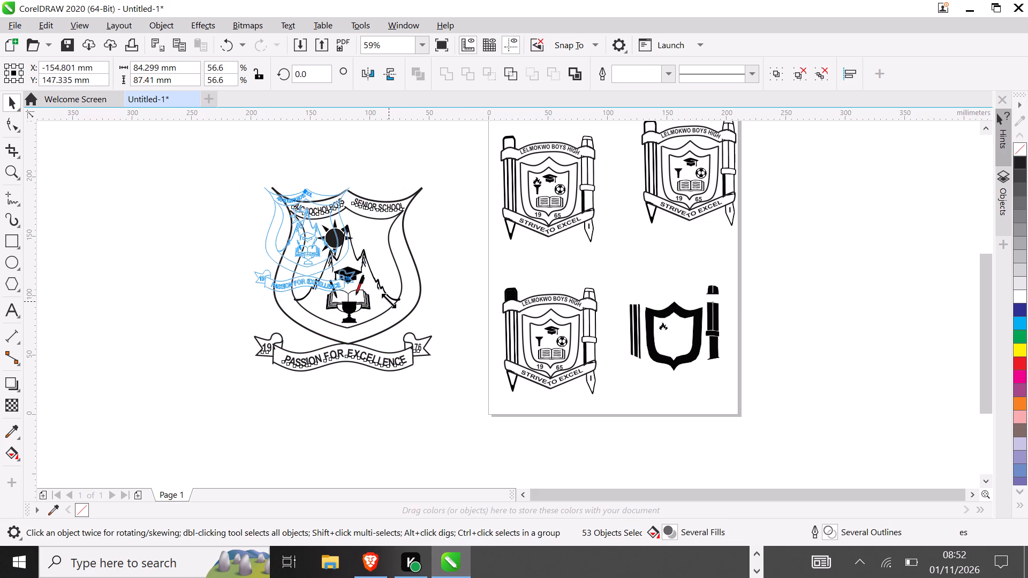
{"action": "left_click", "coordinate": [389, 301]}
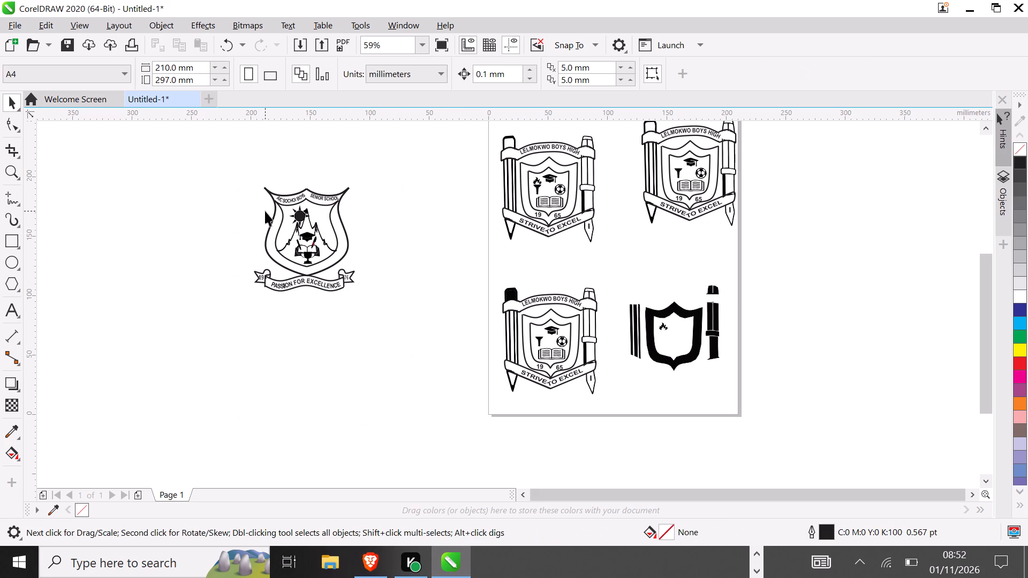
{"action": "left_click_drag", "start_coordinate": [223, 145], "coordinate": [309, 336]}
{"action": "left_click_drag", "start_coordinate": [309, 336], "coordinate": [440, 379]}
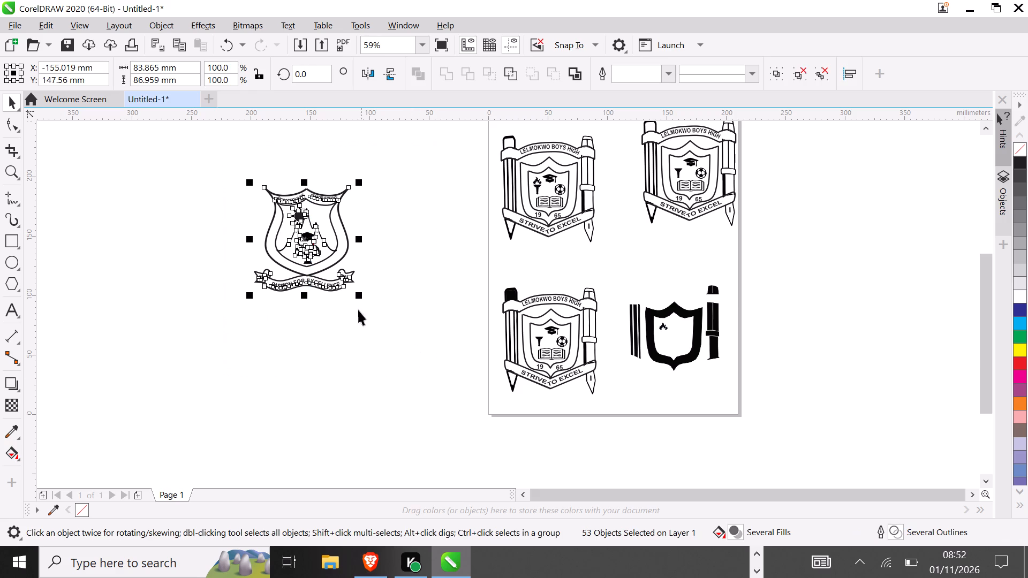
{"action": "left_click_drag", "start_coordinate": [358, 296], "coordinate": [336, 274]}
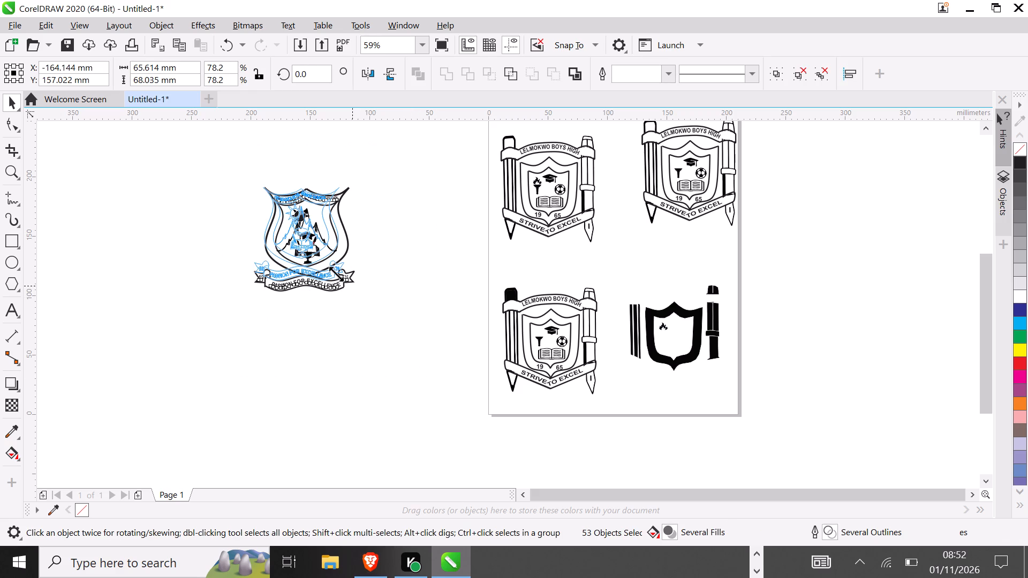
{"action": "left_click_drag", "start_coordinate": [336, 274], "coordinate": [334, 274]}
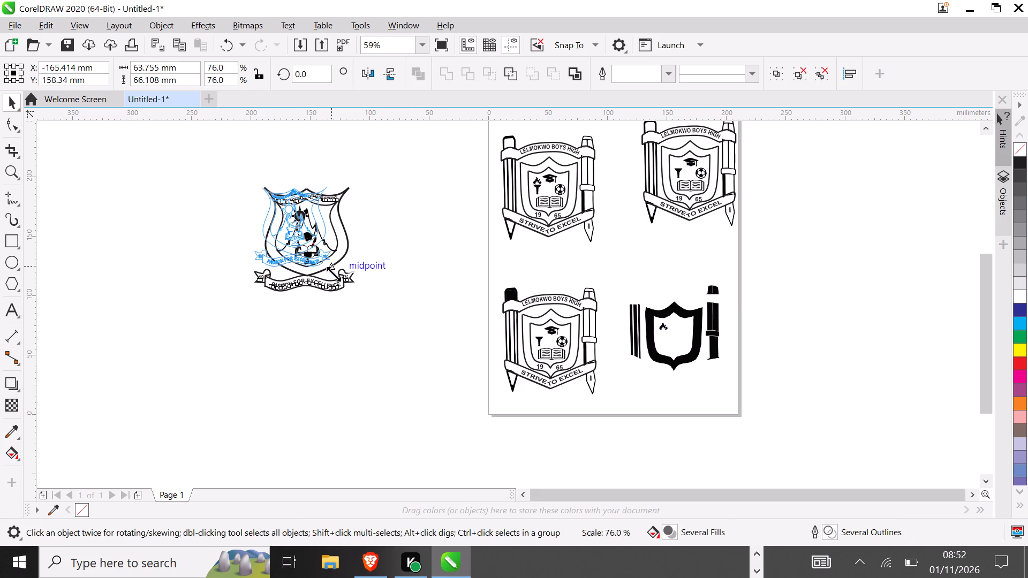
{"action": "left_click_drag", "start_coordinate": [334, 274], "coordinate": [322, 268]}
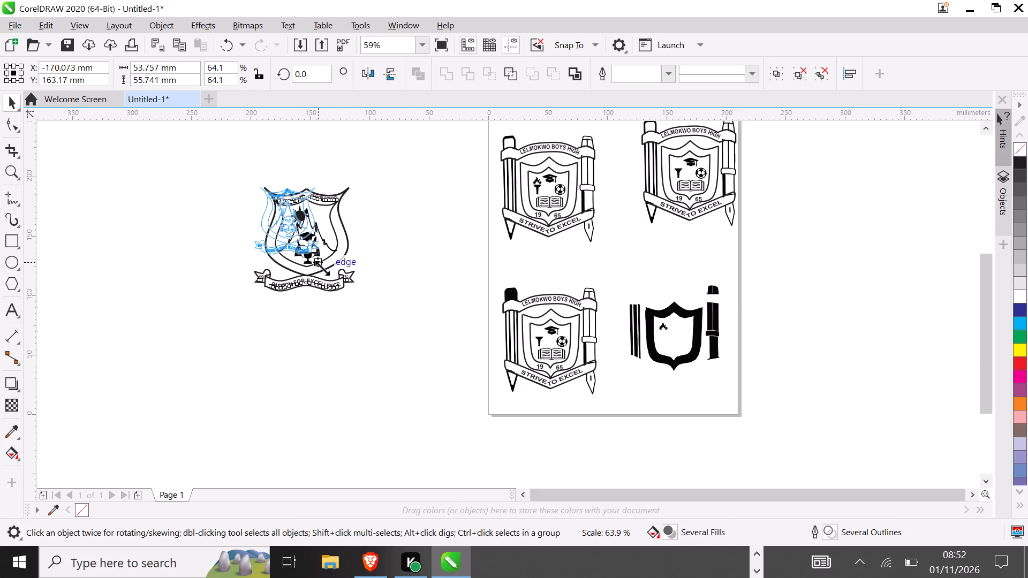
{"action": "left_click_drag", "start_coordinate": [322, 268], "coordinate": [323, 266]}
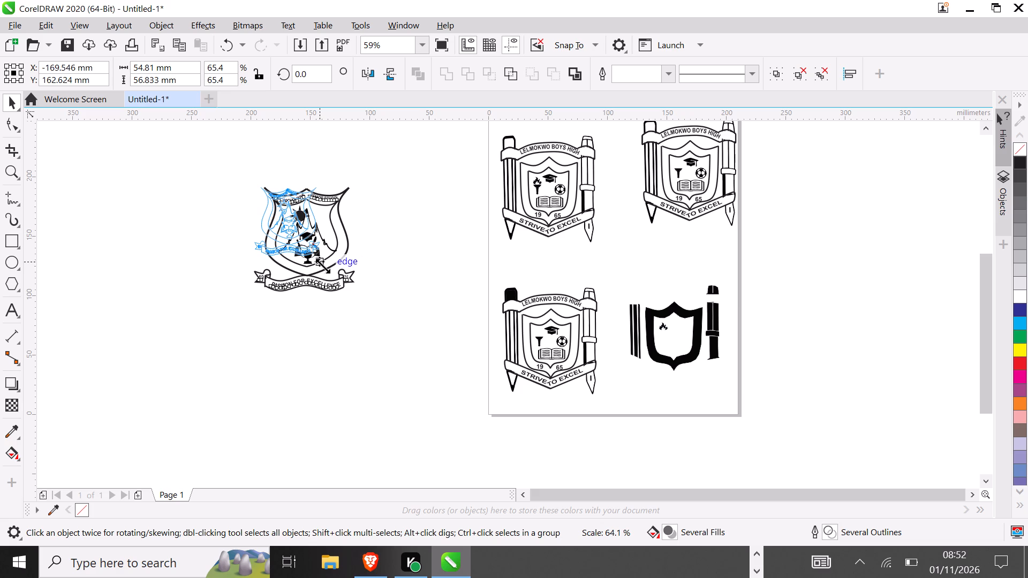
{"action": "left_click_drag", "start_coordinate": [323, 266], "coordinate": [326, 270]}
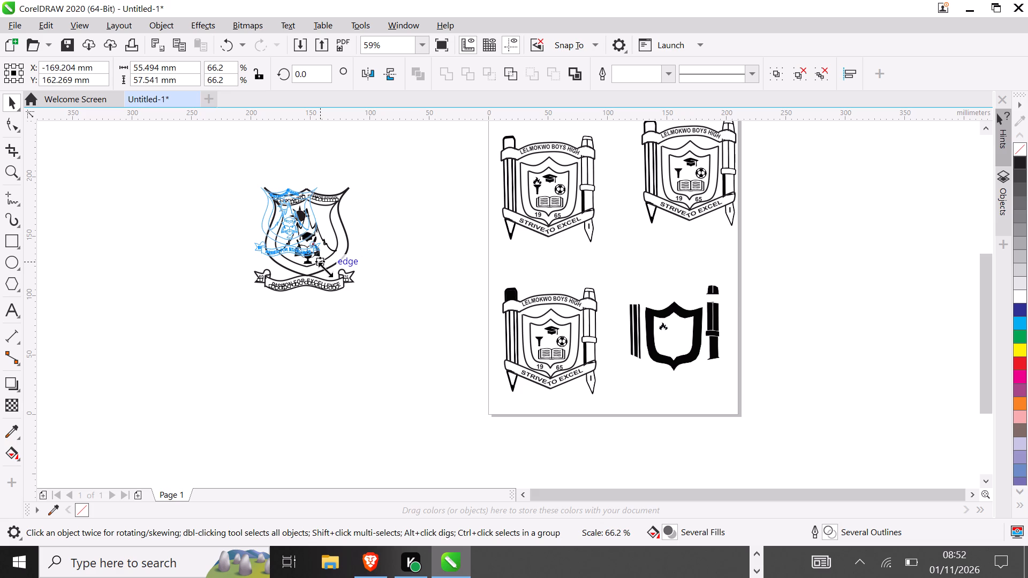
{"action": "left_click_drag", "start_coordinate": [326, 270], "coordinate": [329, 272]}
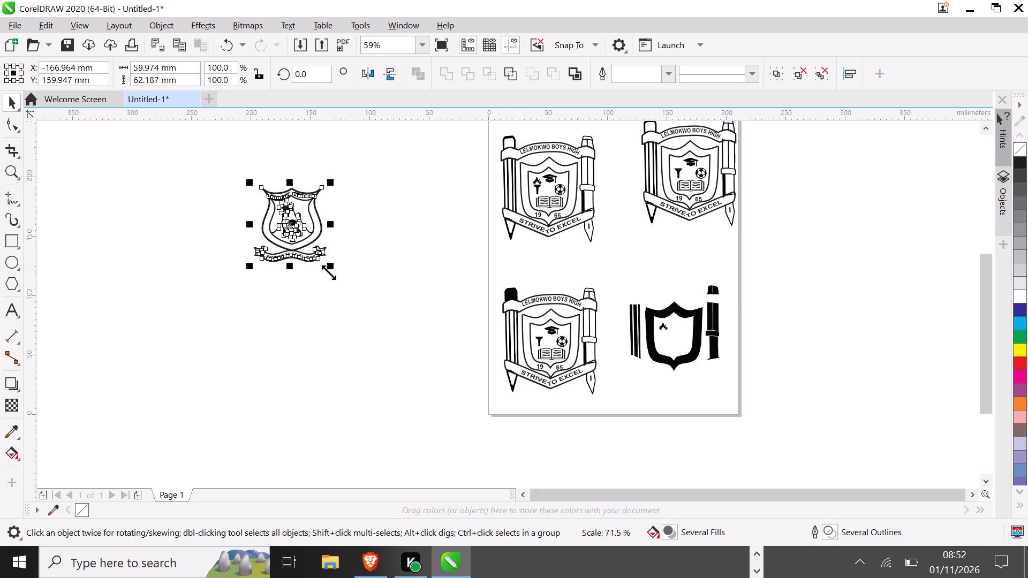
{"action": "double_click", "coordinate": [371, 405]}
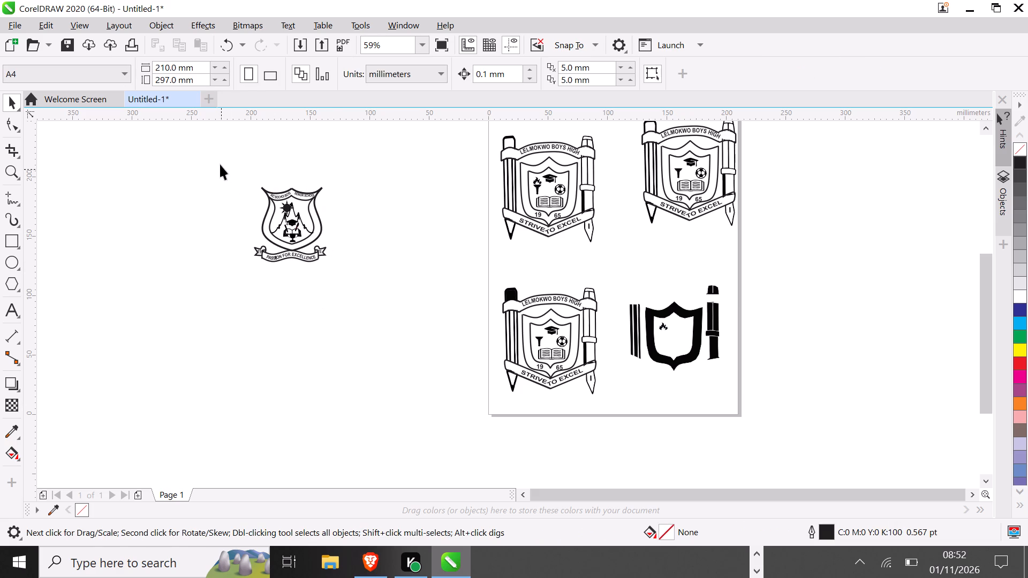
Move the whole Sochoi crest onto the page's top edge, directly above the upper-left Lelmokwo crest.
{"action": "left_click_drag", "start_coordinate": [220, 161], "coordinate": [434, 301]}
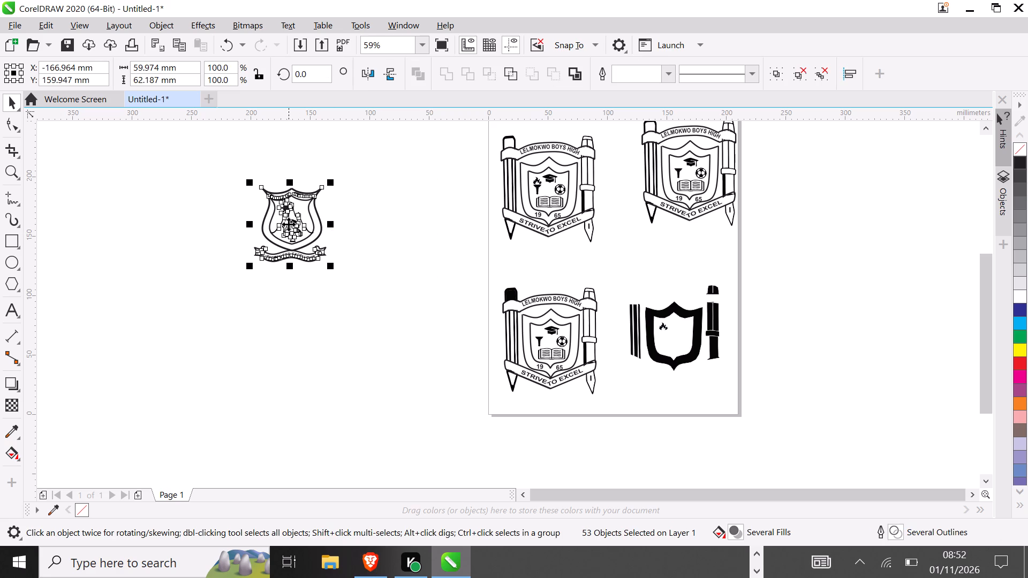
{"action": "left_click_drag", "start_coordinate": [289, 224], "coordinate": [497, 104]}
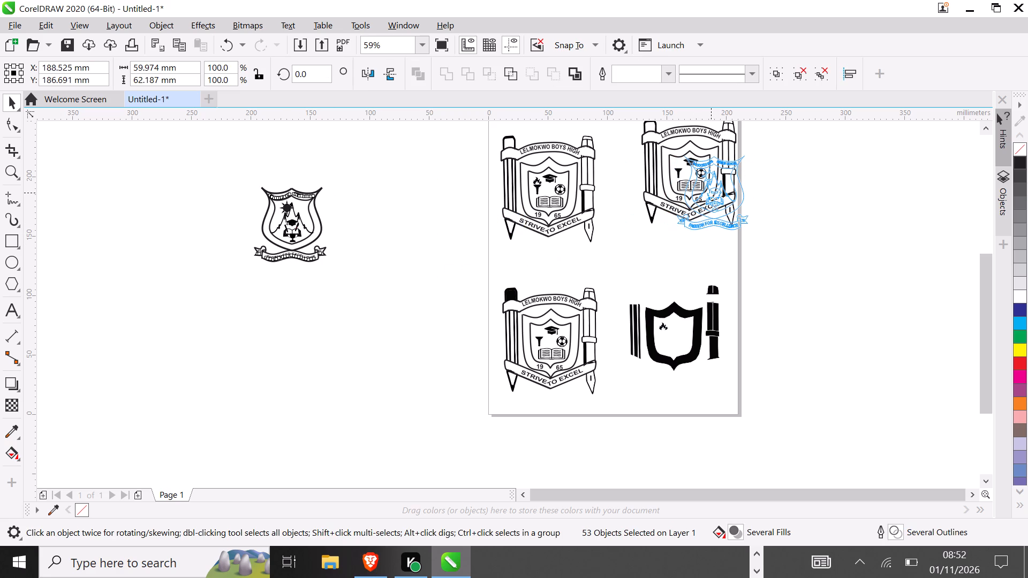
{"action": "left_click_drag", "start_coordinate": [497, 104], "coordinate": [499, 100]}
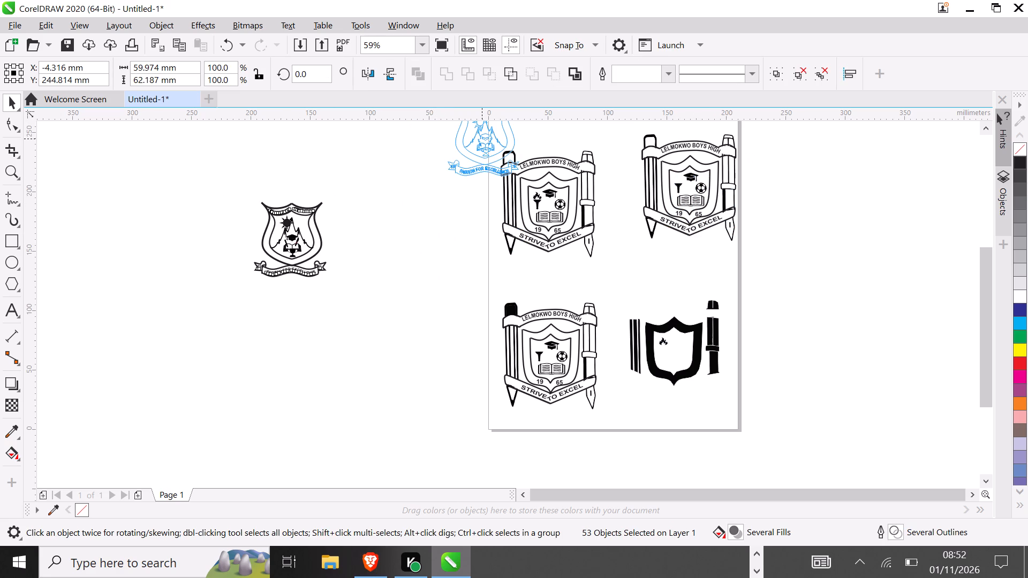
{"action": "left_click_drag", "start_coordinate": [499, 100], "coordinate": [585, 78]}
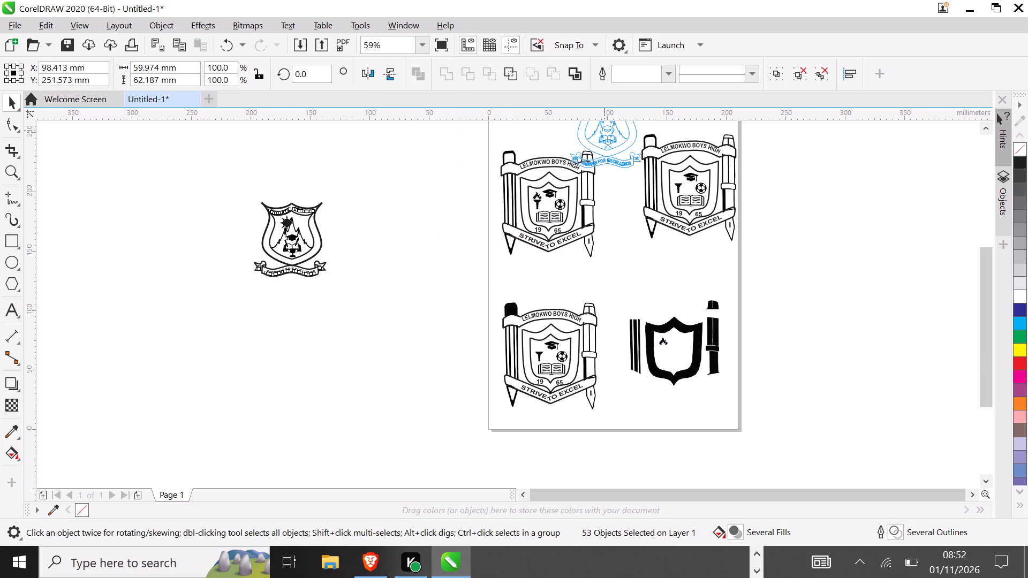
{"action": "left_click_drag", "start_coordinate": [585, 78], "coordinate": [549, 53]}
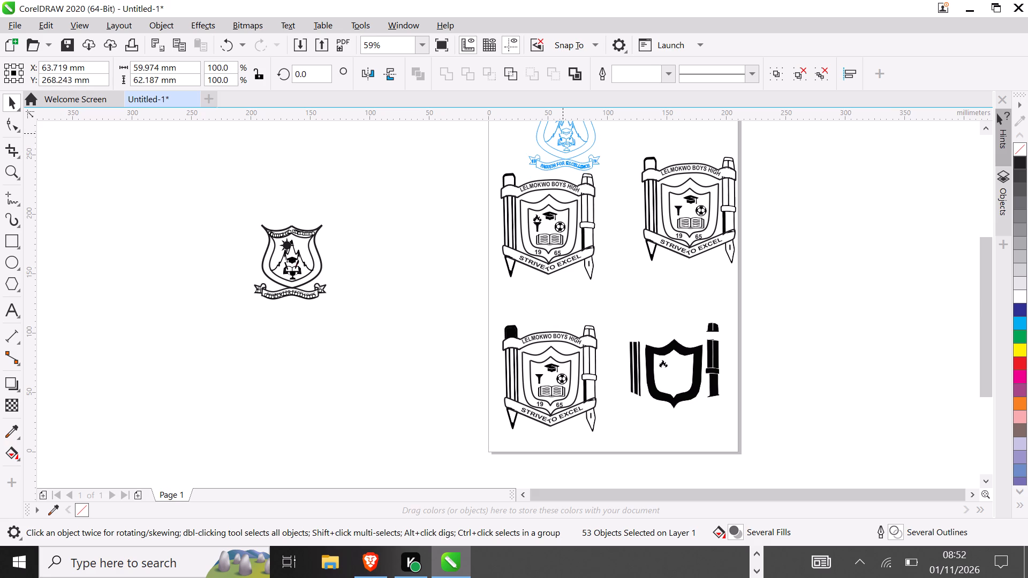
{"action": "left_click_drag", "start_coordinate": [549, 53], "coordinate": [547, 102]}
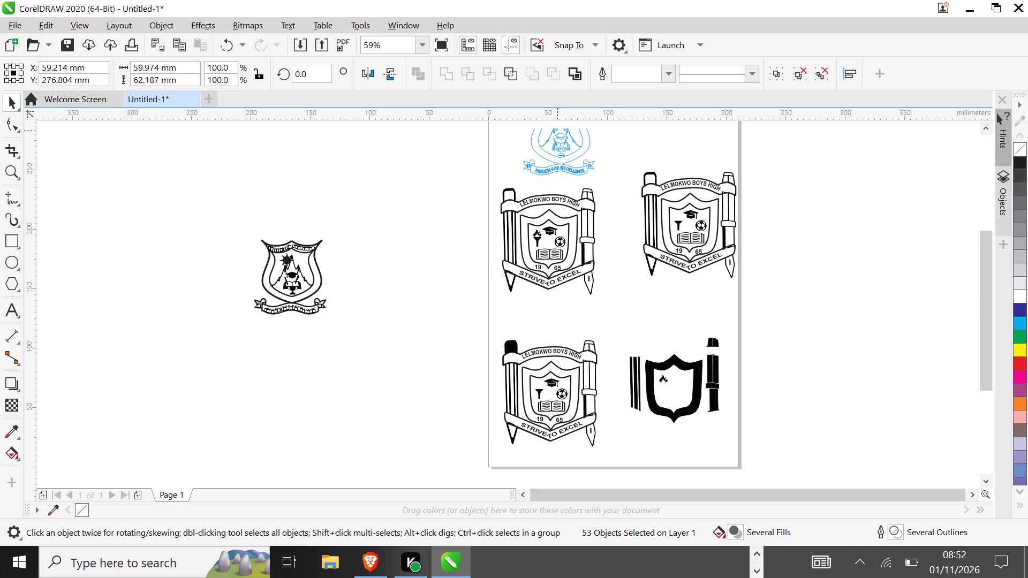
{"action": "left_click_drag", "start_coordinate": [547, 102], "coordinate": [550, 133]}
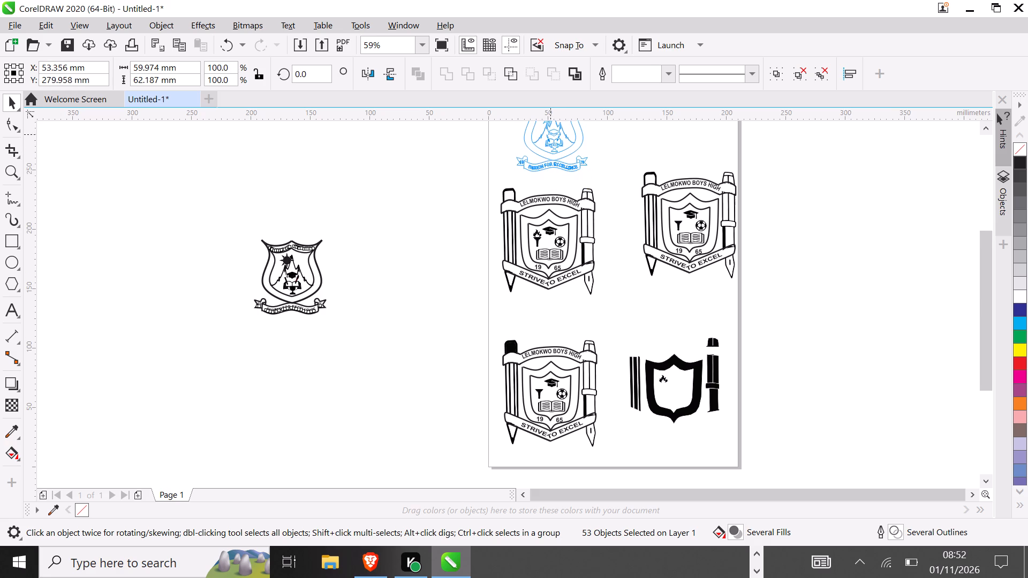
{"action": "left_click_drag", "start_coordinate": [550, 133], "coordinate": [550, 131]}
{"action": "left_click", "coordinate": [362, 222]}
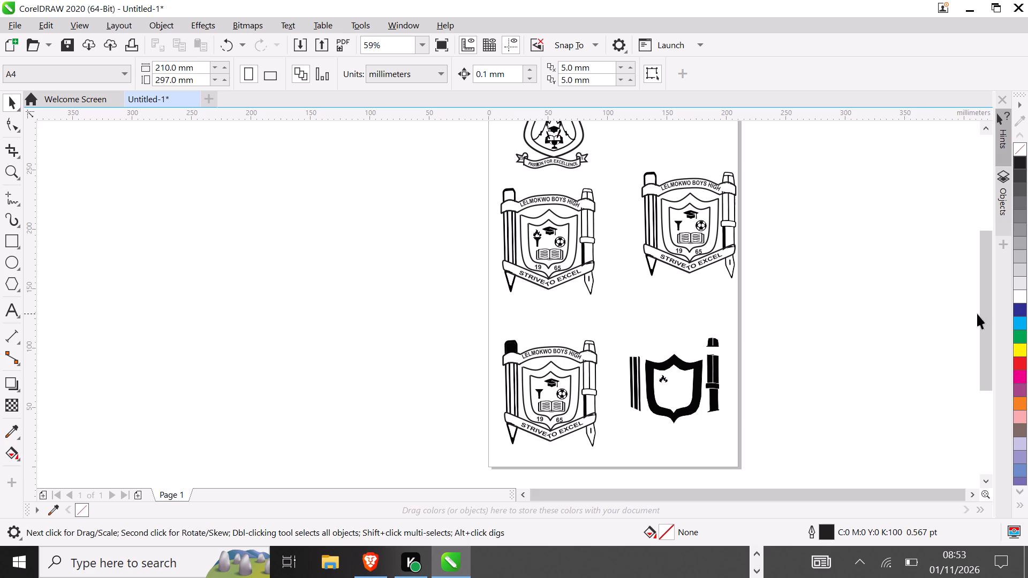
Move the upper-right Lelmokwo crest down and slightly left, to just above the solid black shield pieces.
{"action": "left_click_drag", "start_coordinate": [979, 314], "coordinate": [979, 302]}
{"action": "left_click_drag", "start_coordinate": [982, 307], "coordinate": [980, 265]}
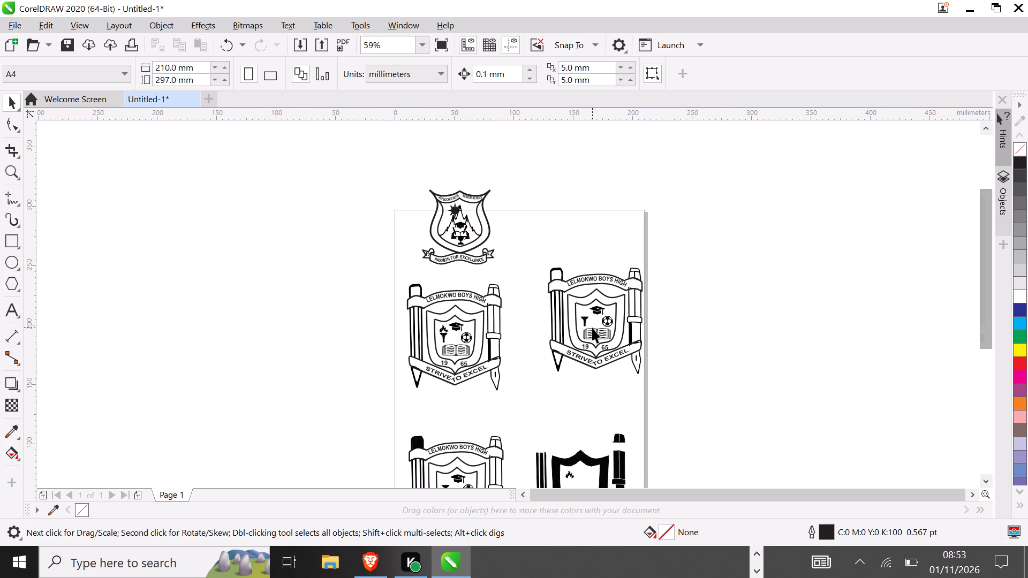
{"action": "left_click_drag", "start_coordinate": [545, 244], "coordinate": [694, 398]}
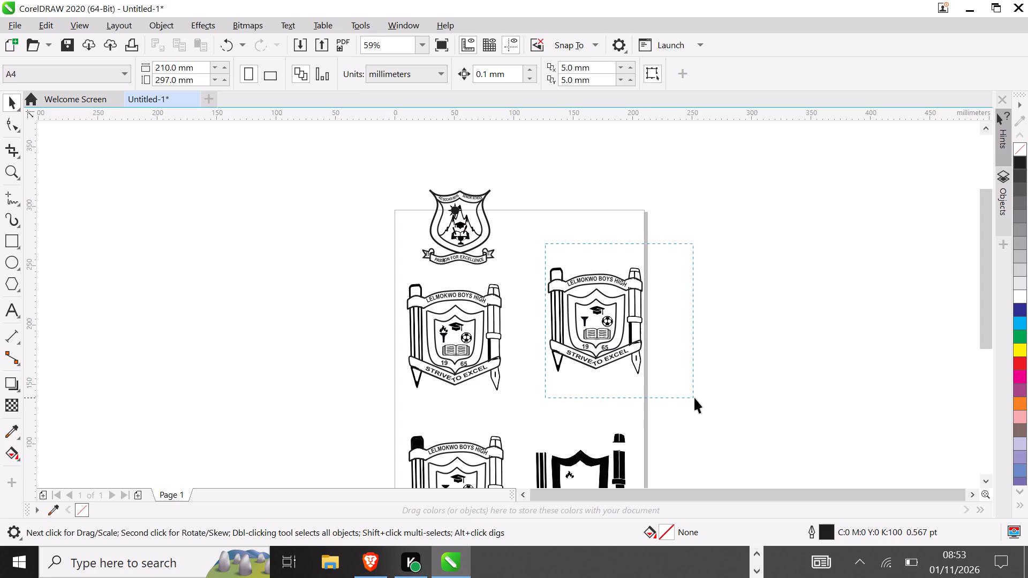
{"action": "left_click_drag", "start_coordinate": [694, 398], "coordinate": [697, 397]}
{"action": "left_click_drag", "start_coordinate": [610, 328], "coordinate": [599, 380]}
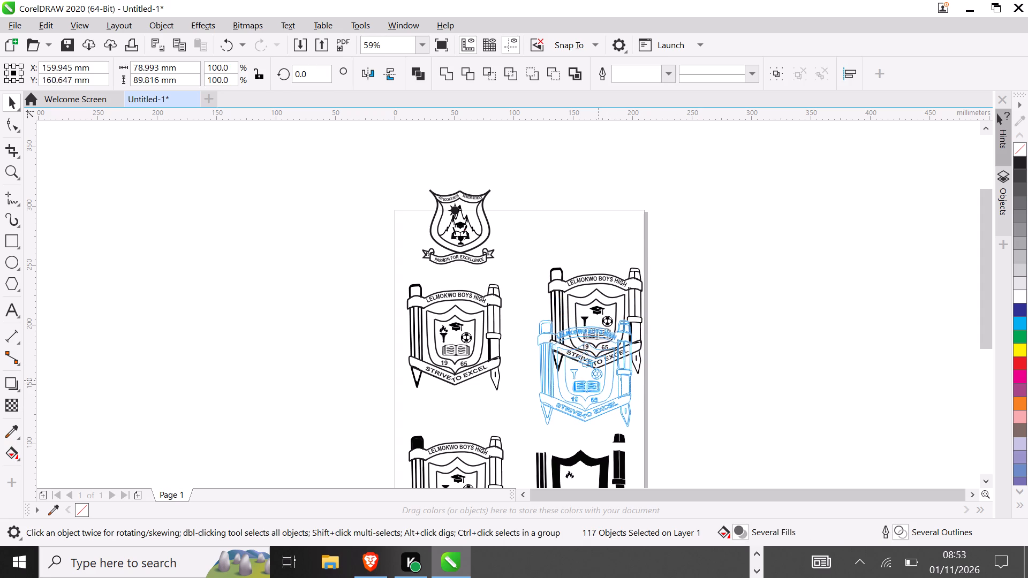
{"action": "left_click_drag", "start_coordinate": [599, 380], "coordinate": [599, 378]}
Move the whole Sochoi crest into the page's upper-right corner, centred above the right-hand Lelmokwo crest.
{"action": "left_click_drag", "start_coordinate": [419, 177], "coordinate": [530, 273]}
{"action": "left_click_drag", "start_coordinate": [467, 227], "coordinate": [502, 240]}
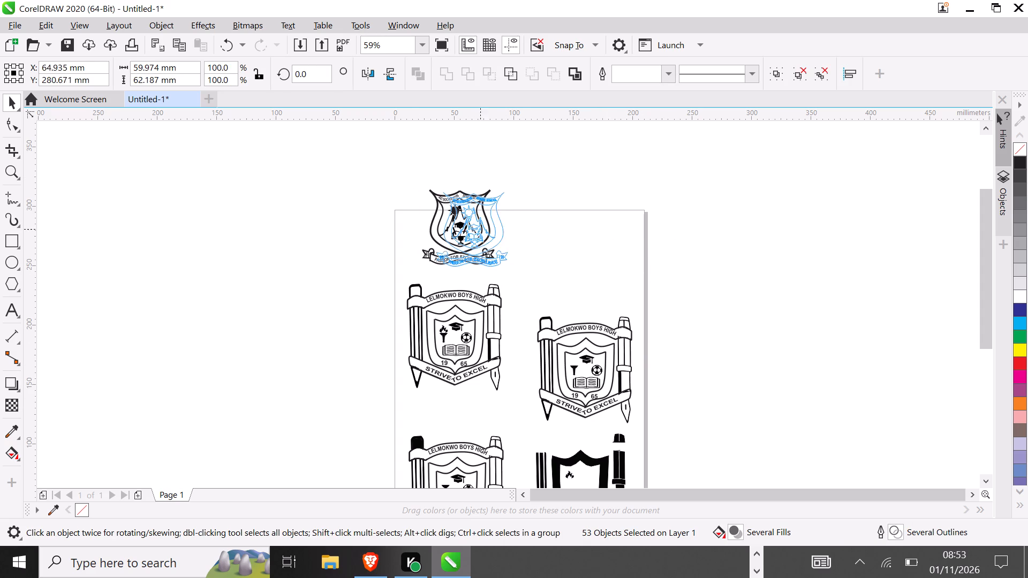
{"action": "left_click_drag", "start_coordinate": [502, 240], "coordinate": [595, 263]}
{"action": "left_click", "coordinate": [692, 268]}
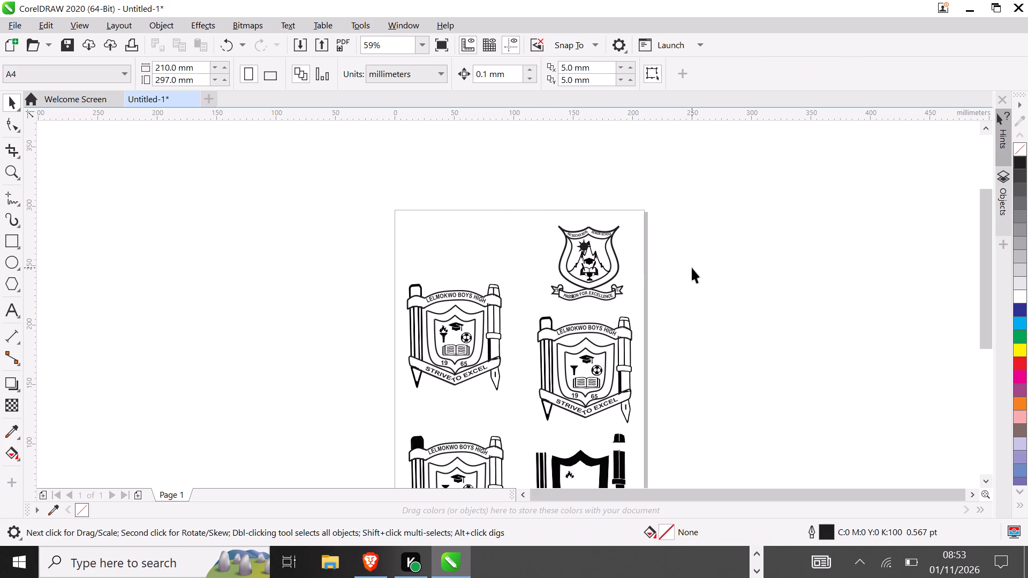
Create a new one-page A4 landscape document, 297 by 210 mm, in CMYK at 300 dpi.
{"action": "left_click", "coordinate": [217, 99]}
{"action": "left_click", "coordinate": [210, 99]}
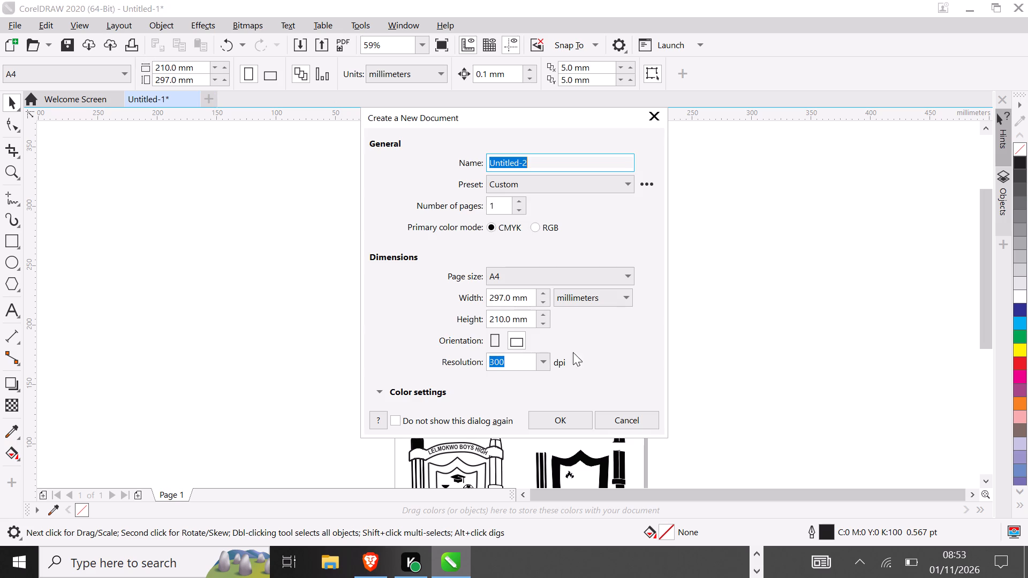
{"action": "left_click", "coordinate": [576, 426]}
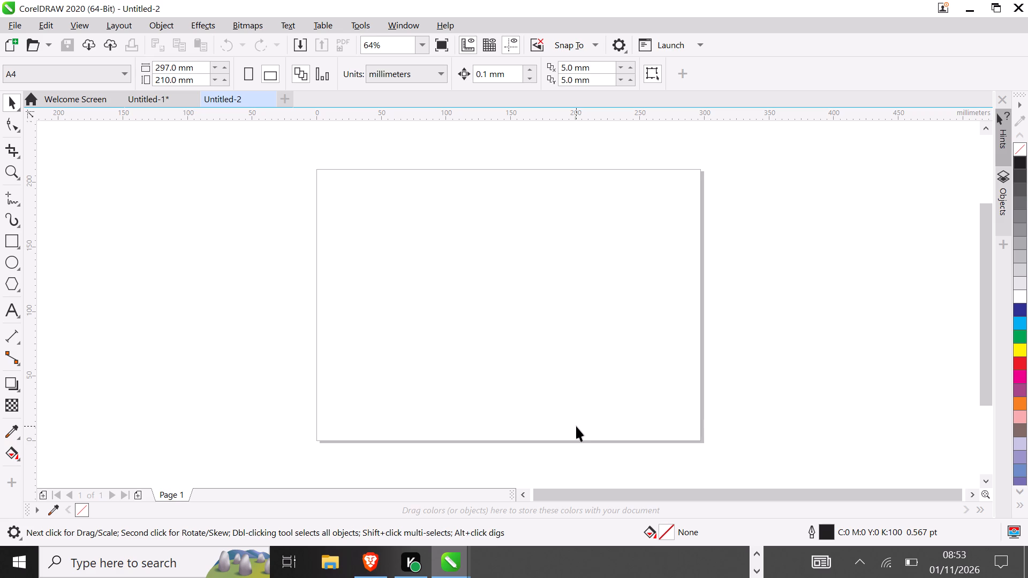
Import SOCHOI GIRLSt.cdr and place it across the upper part of the page, about 296 mm wide by 116 mm high.
{"action": "left_click", "coordinate": [19, 24]}
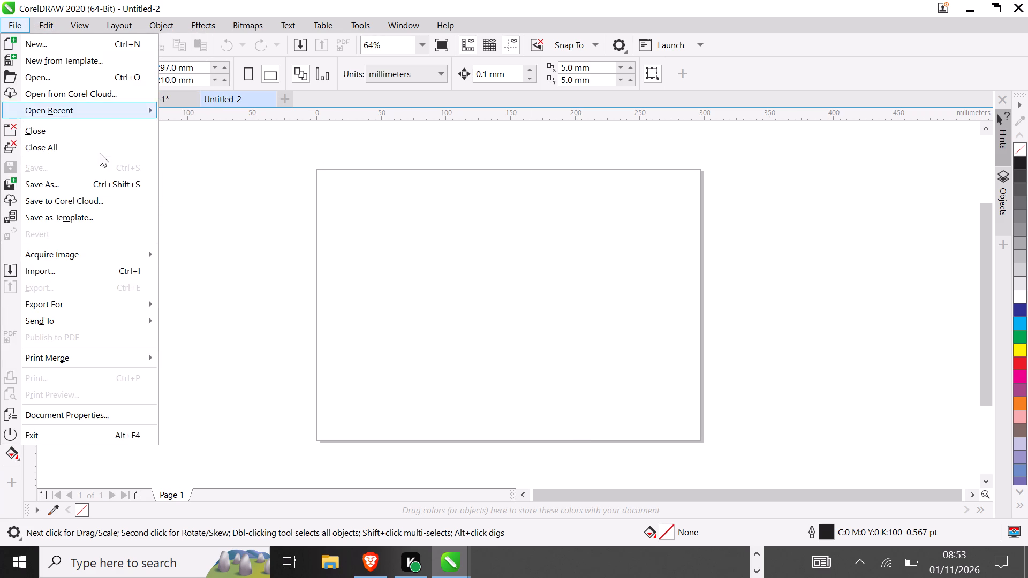
{"action": "left_click", "coordinate": [95, 264]}
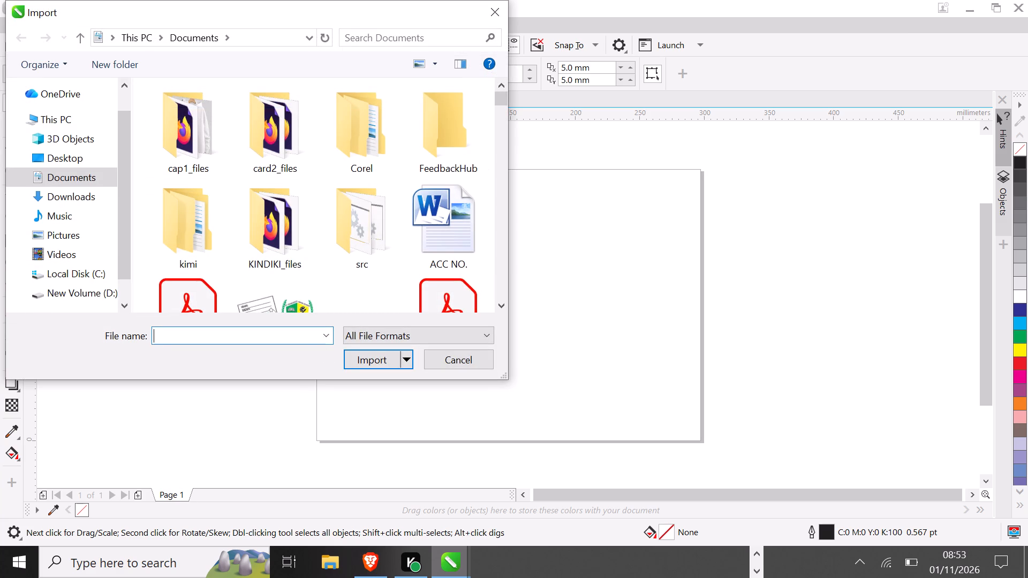
{"action": "type", "text": "so"}
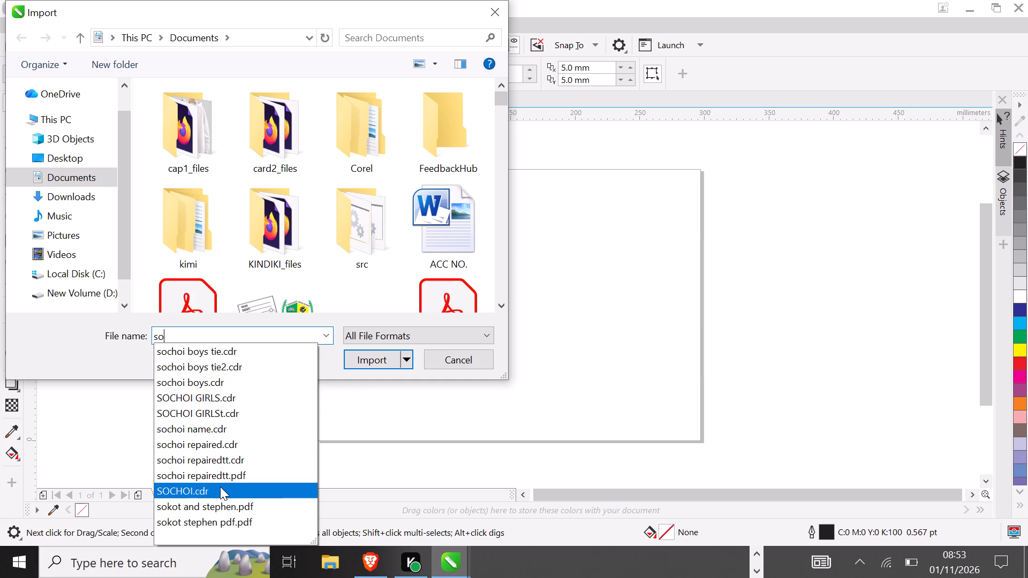
{"action": "left_click", "coordinate": [230, 417]}
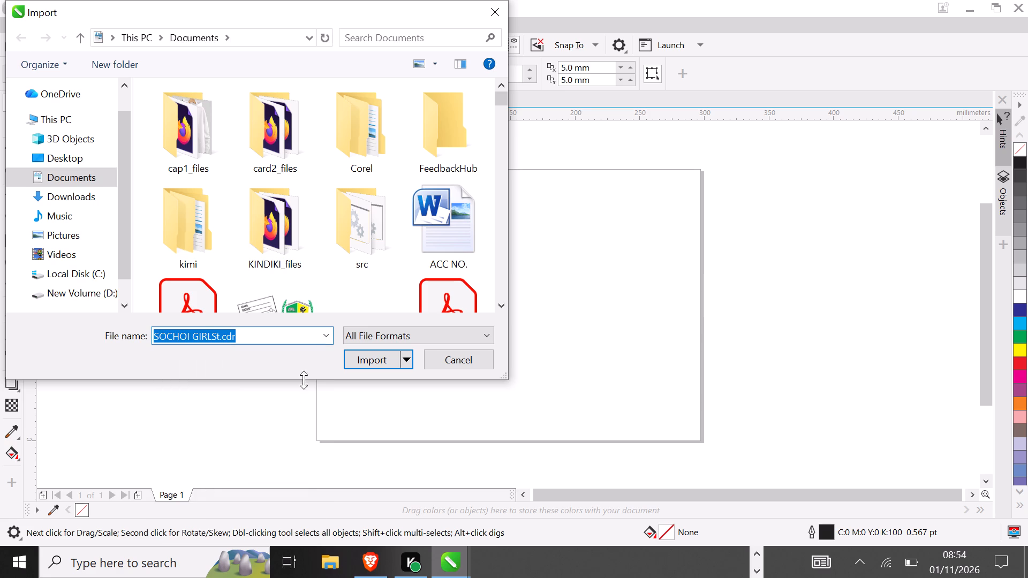
{"action": "left_click", "coordinate": [353, 360]}
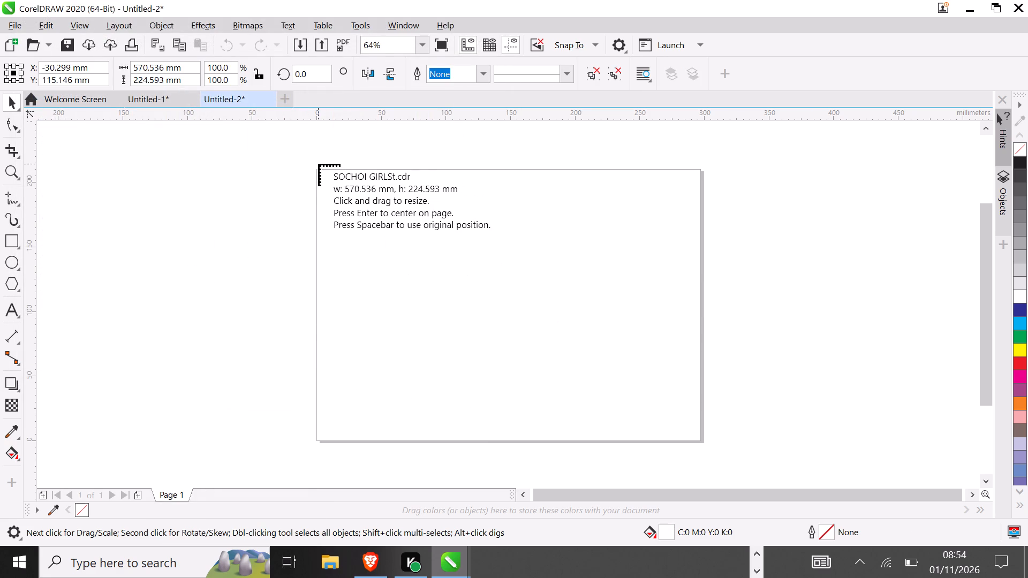
{"action": "left_click_drag", "start_coordinate": [314, 175], "coordinate": [678, 398]}
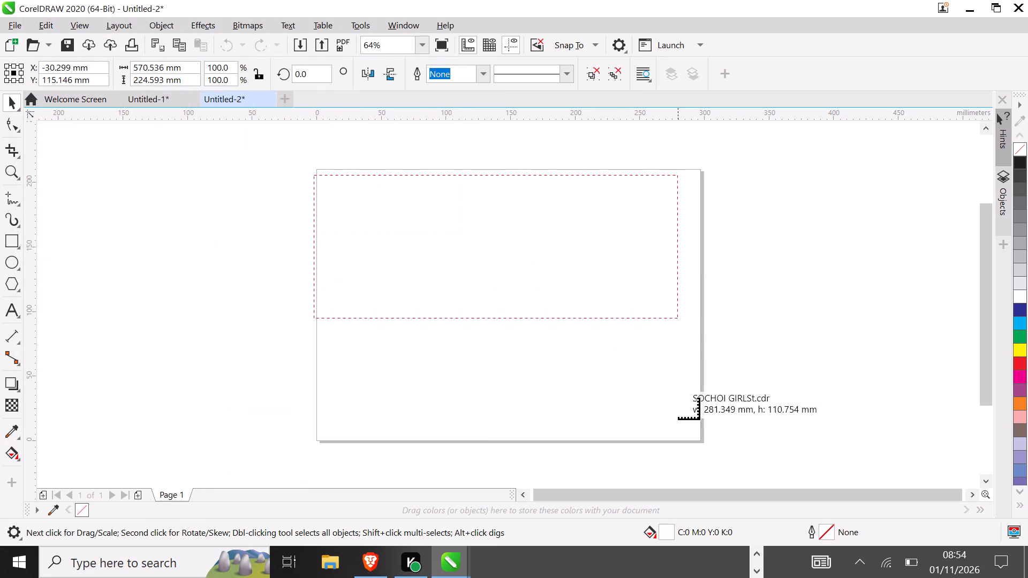
{"action": "left_click_drag", "start_coordinate": [678, 398], "coordinate": [674, 367]}
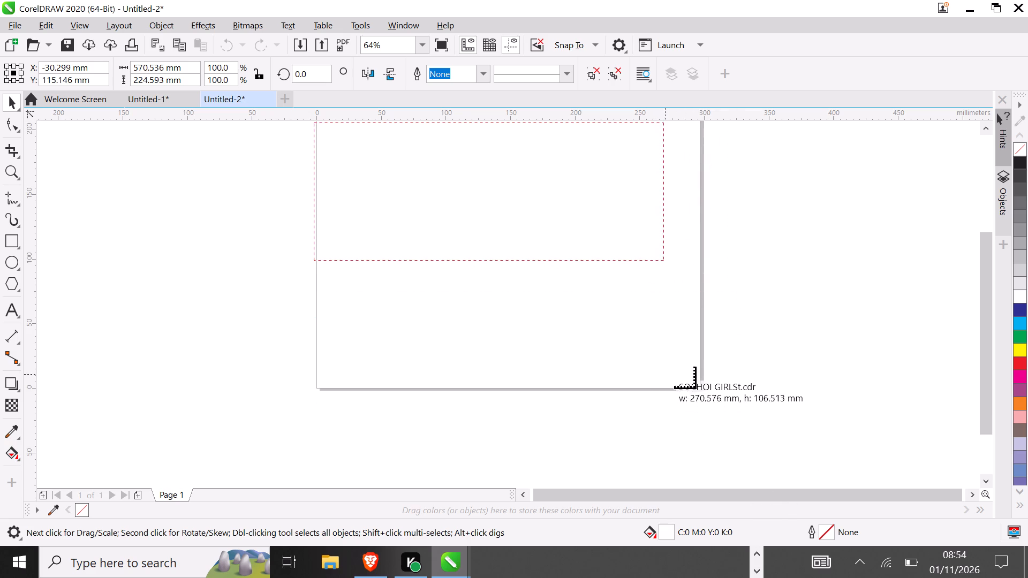
{"action": "left_click_drag", "start_coordinate": [674, 367], "coordinate": [696, 363]}
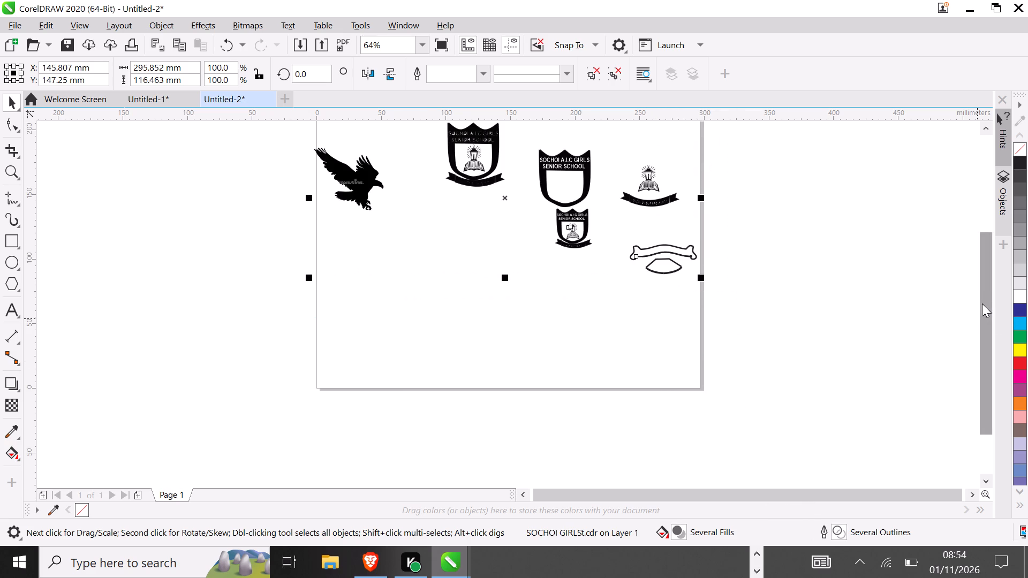
Ungroup the imported artwork and delete the eagle together with the large complete crest beside it.
{"action": "left_click_drag", "start_coordinate": [982, 303], "coordinate": [964, 251]}
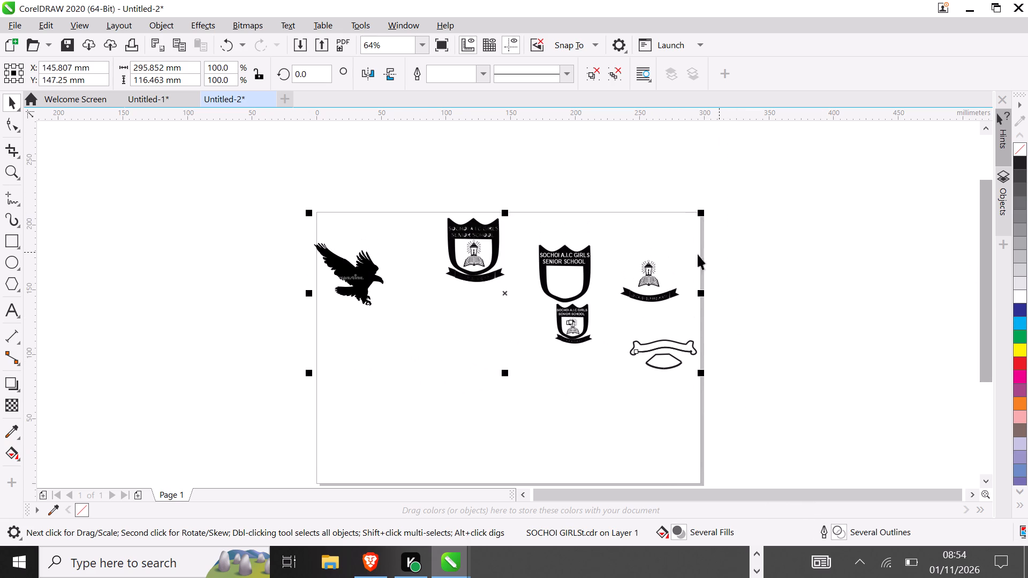
{"action": "key", "text": "ctrl+u"}
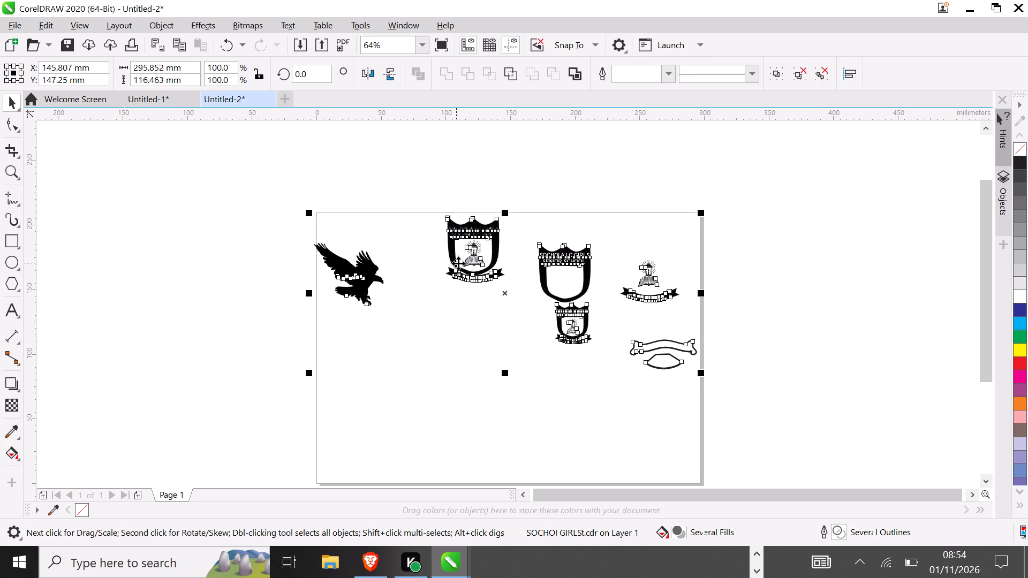
{"action": "left_click", "coordinate": [883, 177]}
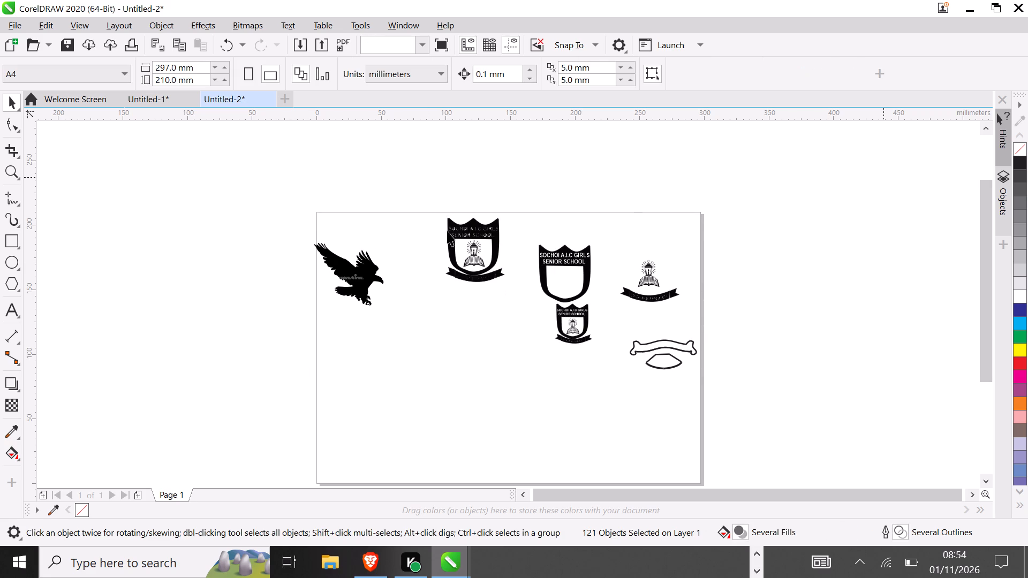
{"action": "left_click_drag", "start_coordinate": [260, 169], "coordinate": [510, 339]}
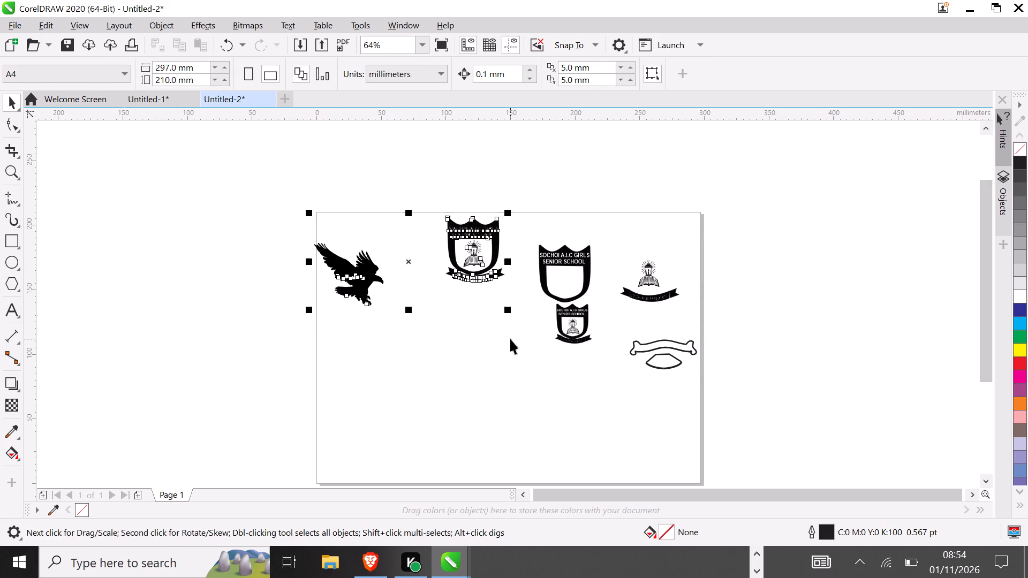
{"action": "key", "text": "BackSpace"}
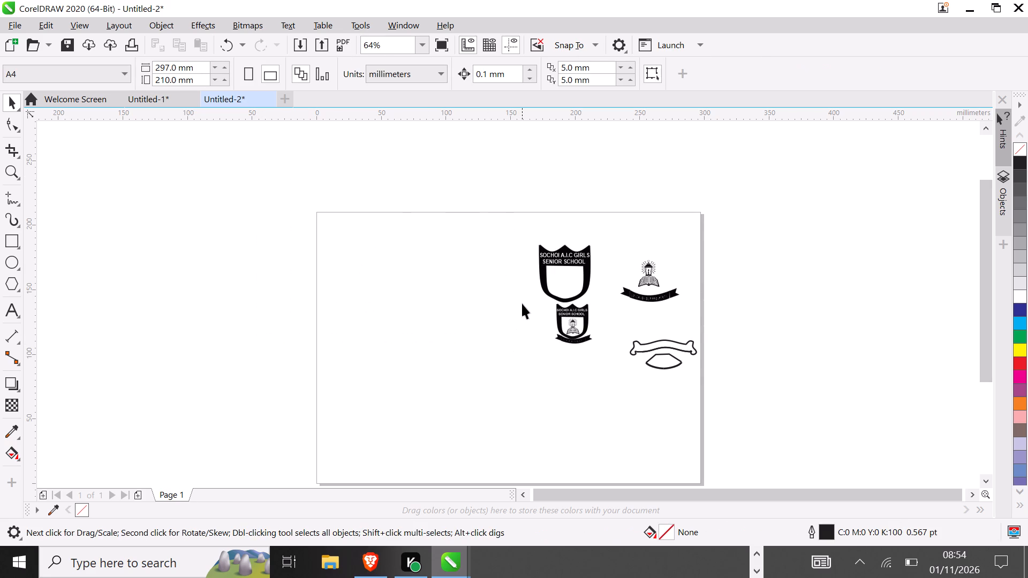
Move the whole small Sochoi A.I.C Girls crest to the page's upper-left area, against the top edge.
{"action": "left_click_drag", "start_coordinate": [538, 303], "coordinate": [539, 306]}
{"action": "left_click_drag", "start_coordinate": [539, 306], "coordinate": [611, 363]}
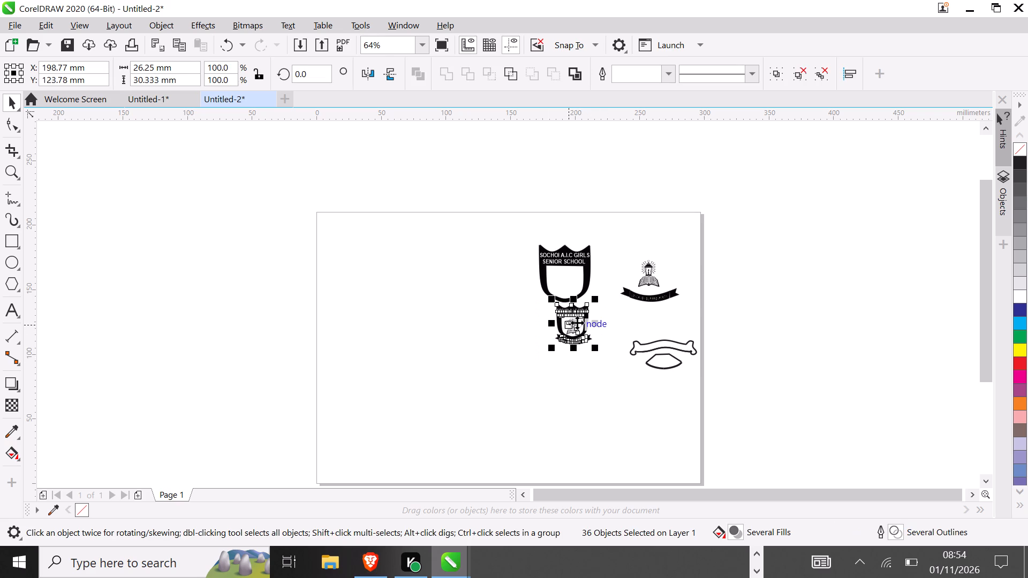
{"action": "left_click_drag", "start_coordinate": [578, 323], "coordinate": [373, 232]}
Delete the remaining loose artwork: the empty shield, the lantern with its ribbon, and the outlined banner shapes.
{"action": "left_click_drag", "start_coordinate": [489, 226], "coordinate": [811, 393]}
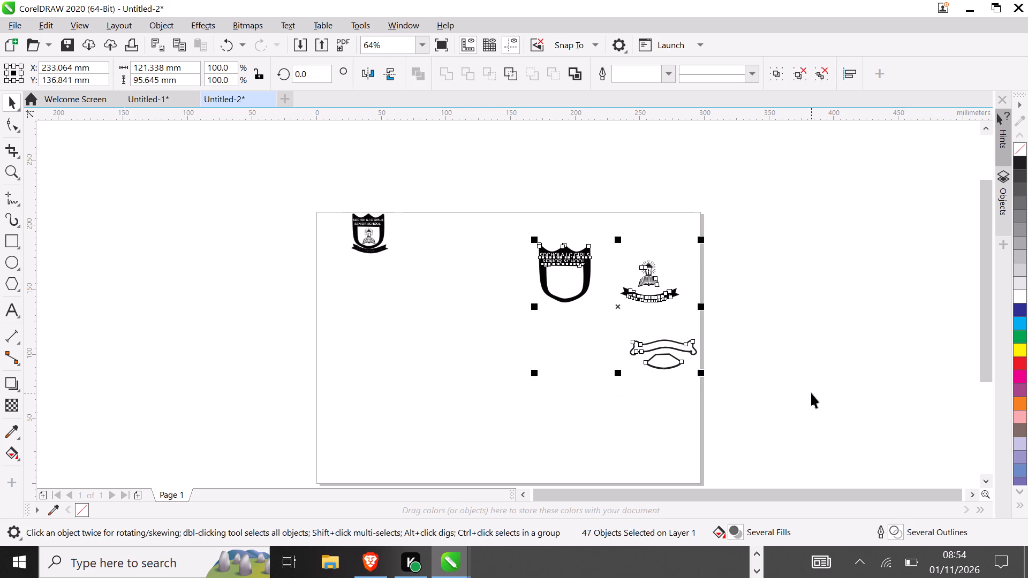
{"action": "key", "text": "BackSpace"}
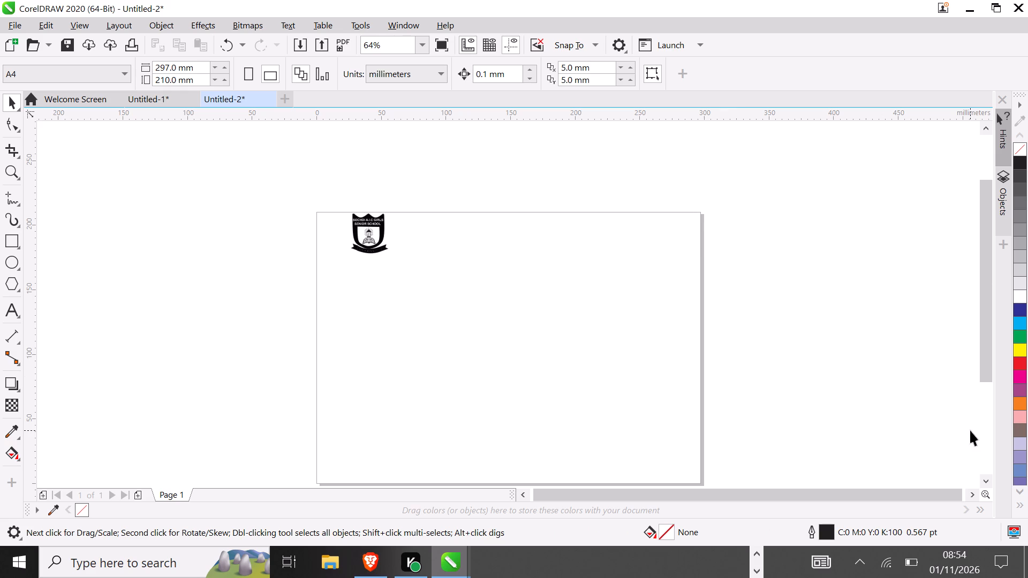
Scale the whole Sochoi Girls crest up proportionally to about 107 mm wide by 123 mm high.
{"action": "left_click_drag", "start_coordinate": [327, 192], "coordinate": [435, 294]}
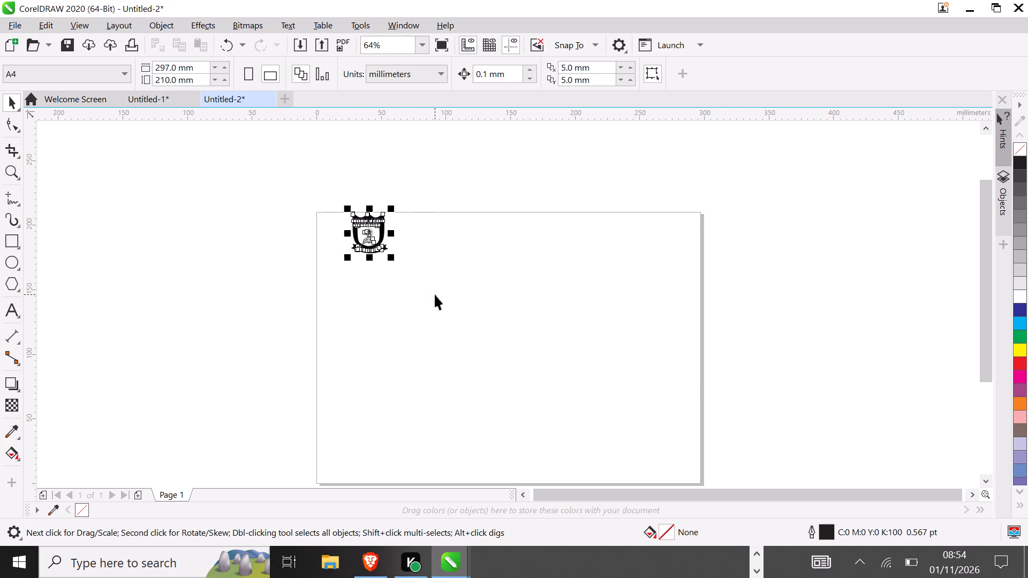
{"action": "left_click_drag", "start_coordinate": [392, 258], "coordinate": [588, 376]}
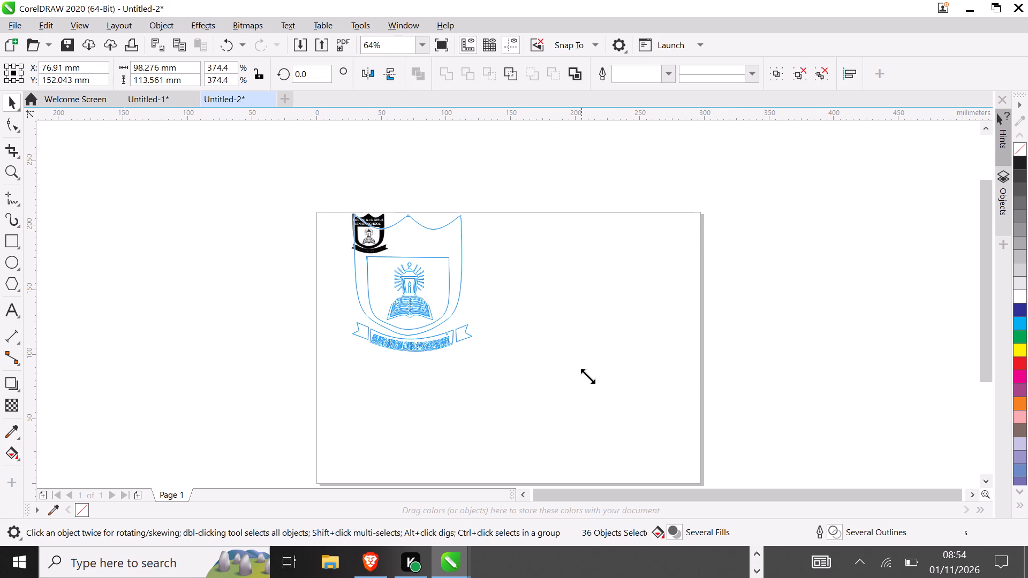
{"action": "left_click_drag", "start_coordinate": [588, 376], "coordinate": [589, 378]}
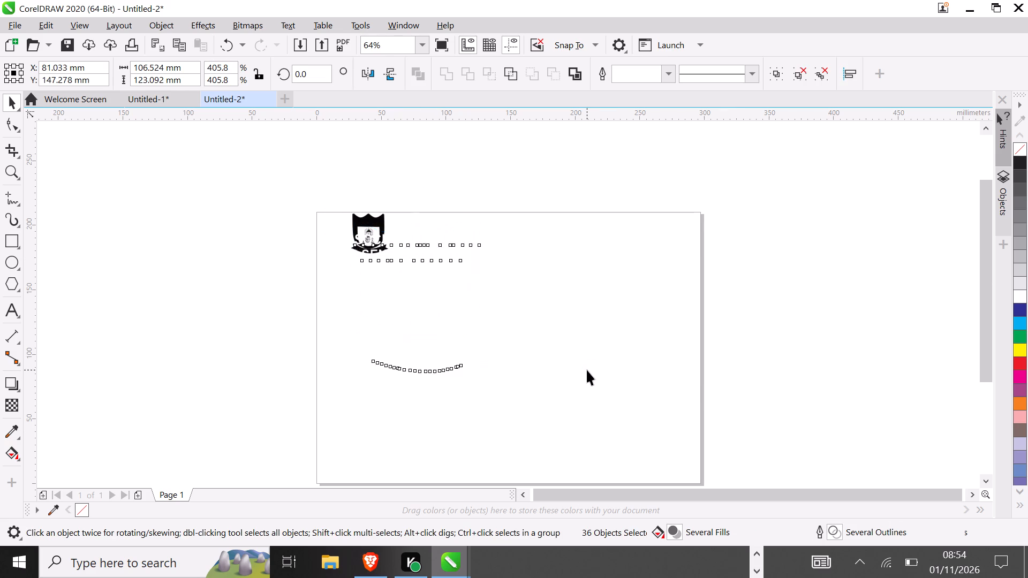
{"action": "left_click", "coordinate": [587, 370]}
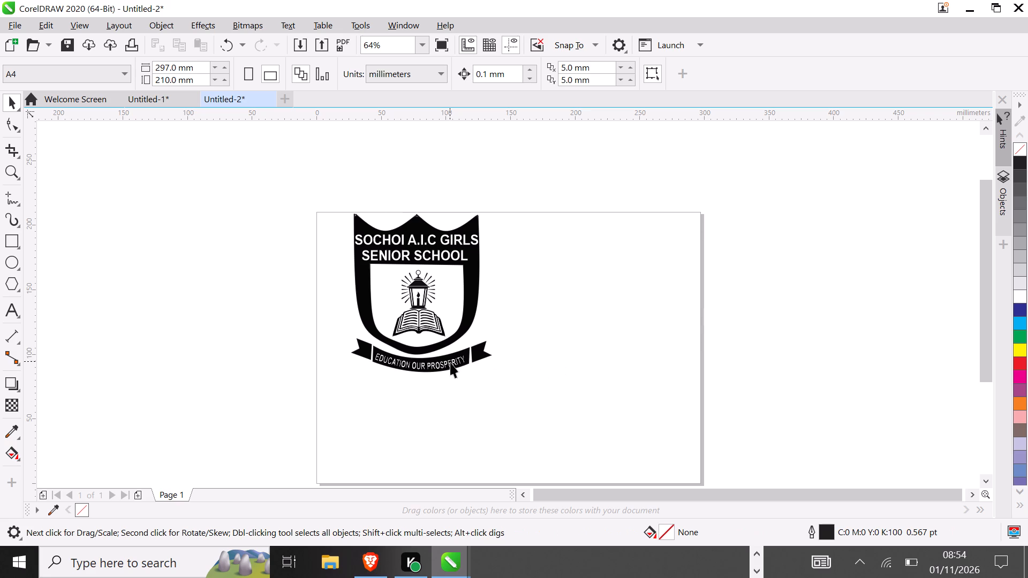
Delete the ribbon's curved centre band and its EDUCATION OUR PROSPERITY lettering, keeping the two ribbon tails.
{"action": "left_click", "coordinate": [450, 362]}
{"action": "left_click", "coordinate": [450, 362]}
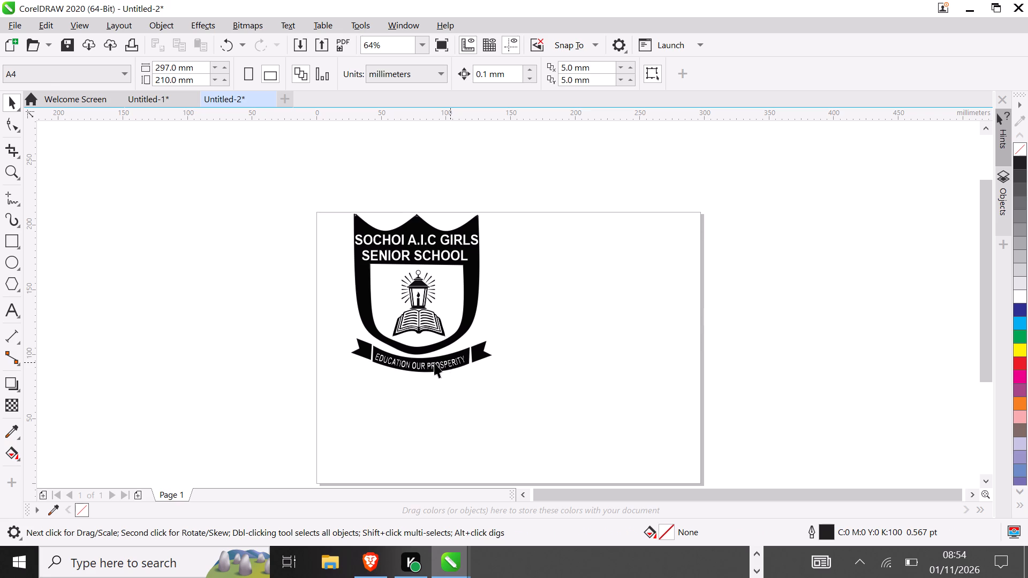
{"action": "left_click", "coordinate": [429, 362]}
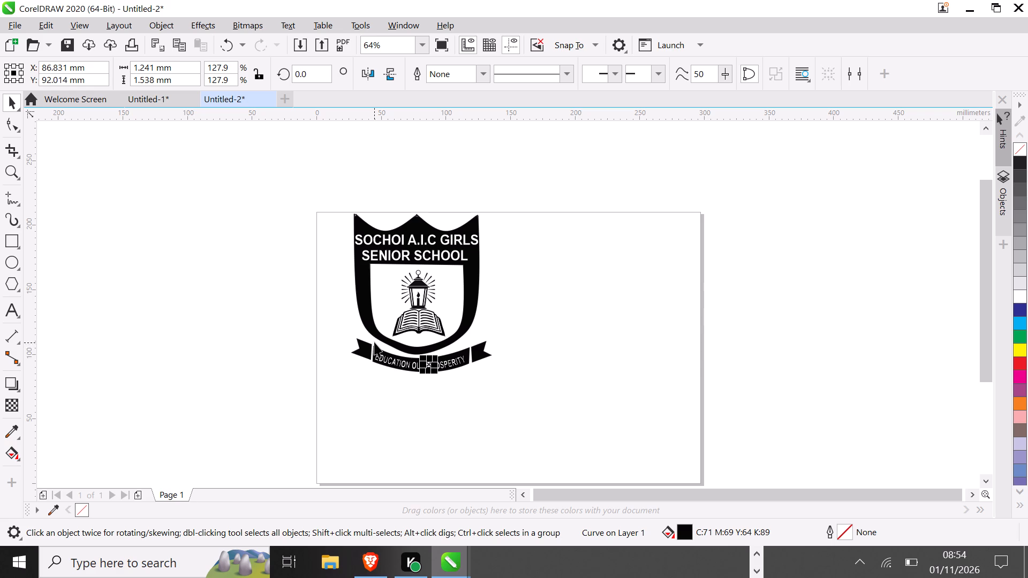
{"action": "left_click_drag", "start_coordinate": [366, 338], "coordinate": [432, 396]}
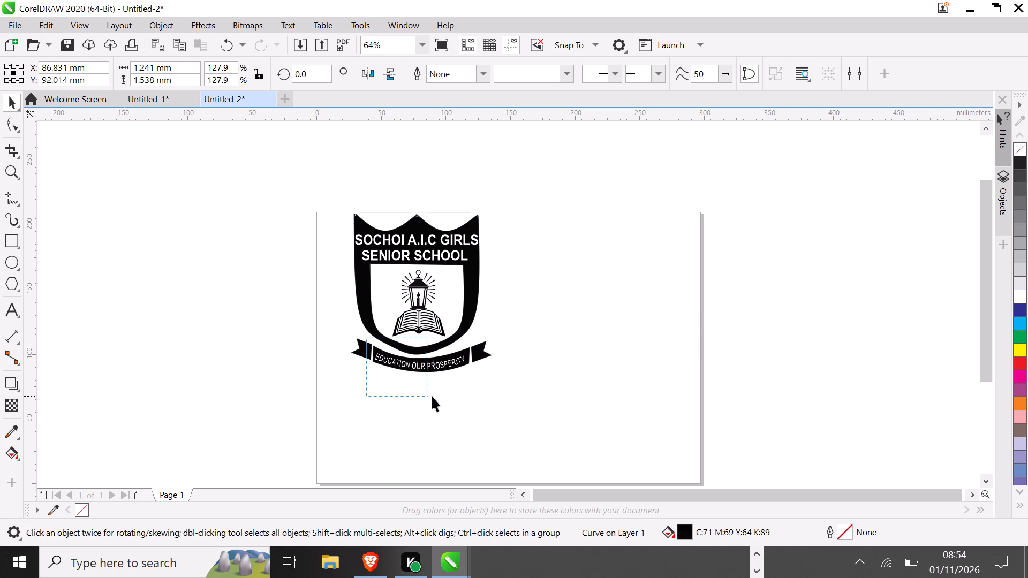
{"action": "left_click_drag", "start_coordinate": [432, 396], "coordinate": [474, 404]}
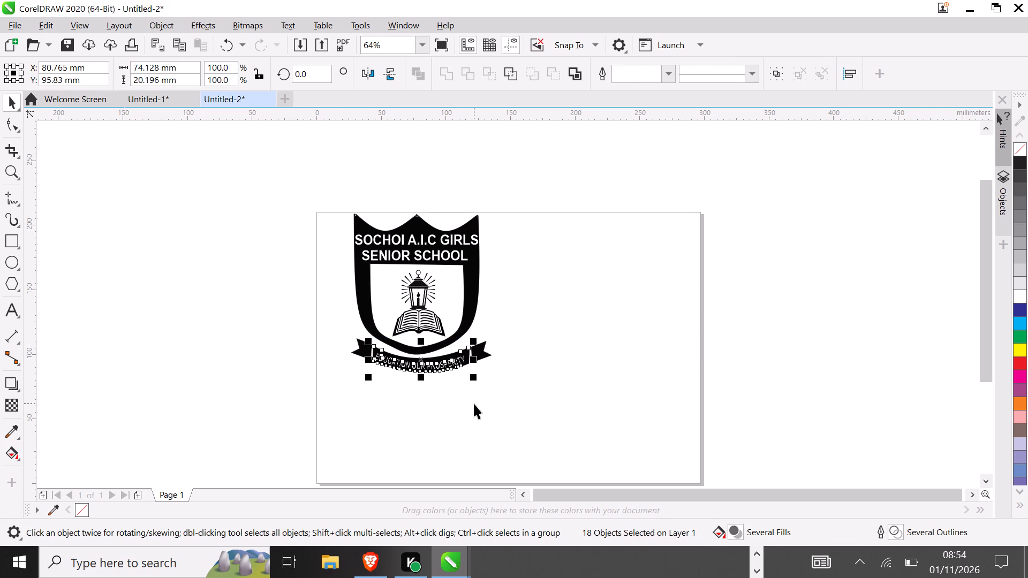
{"action": "key", "text": "BackSpace"}
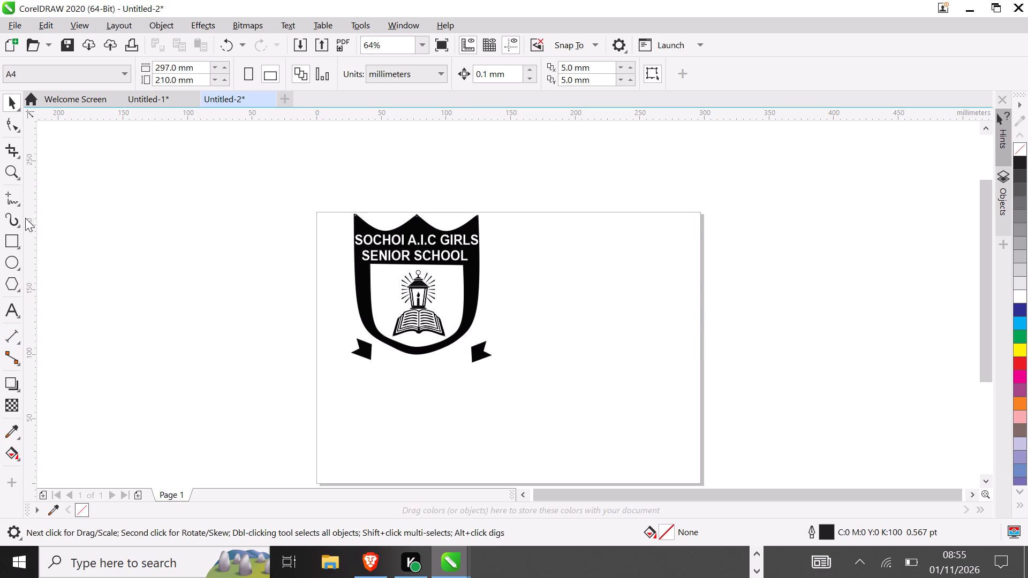
Activate the 2-Point Line tool for drawing on the Sochoi Girls crest.
{"action": "left_click", "coordinate": [19, 203]}
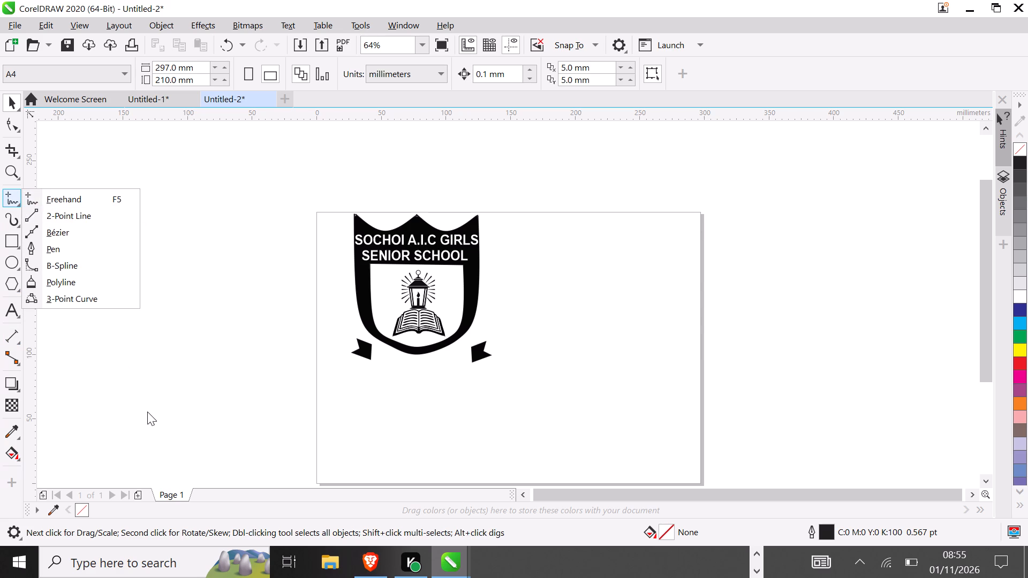
{"action": "left_click", "coordinate": [147, 412]}
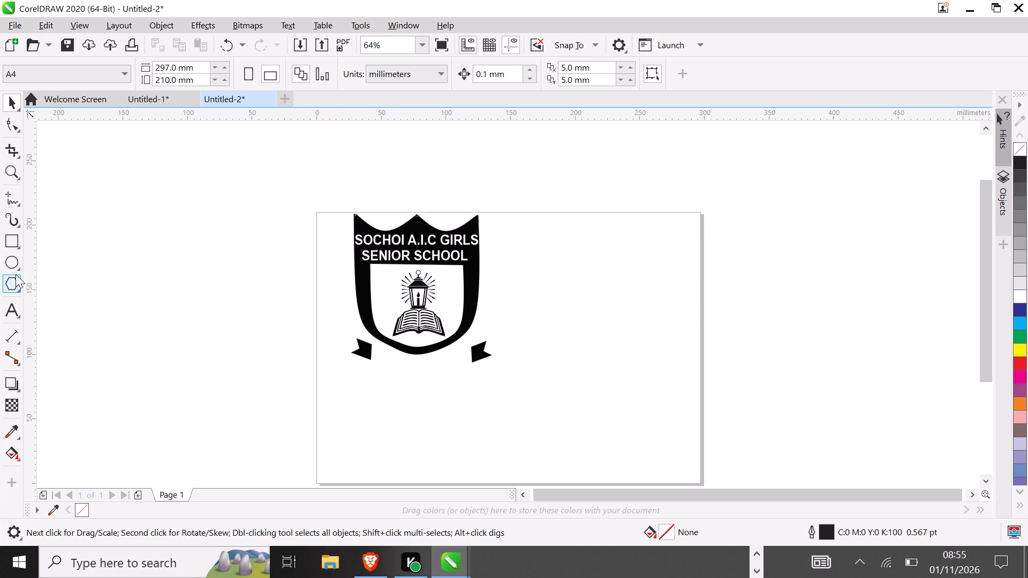
{"action": "left_click", "coordinate": [19, 132]}
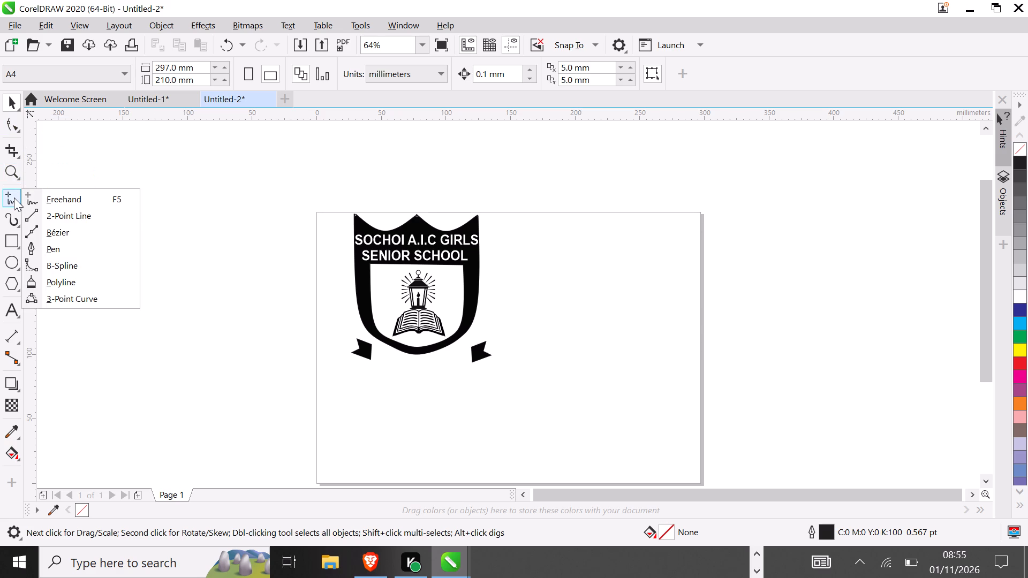
{"action": "left_click", "coordinate": [58, 218]}
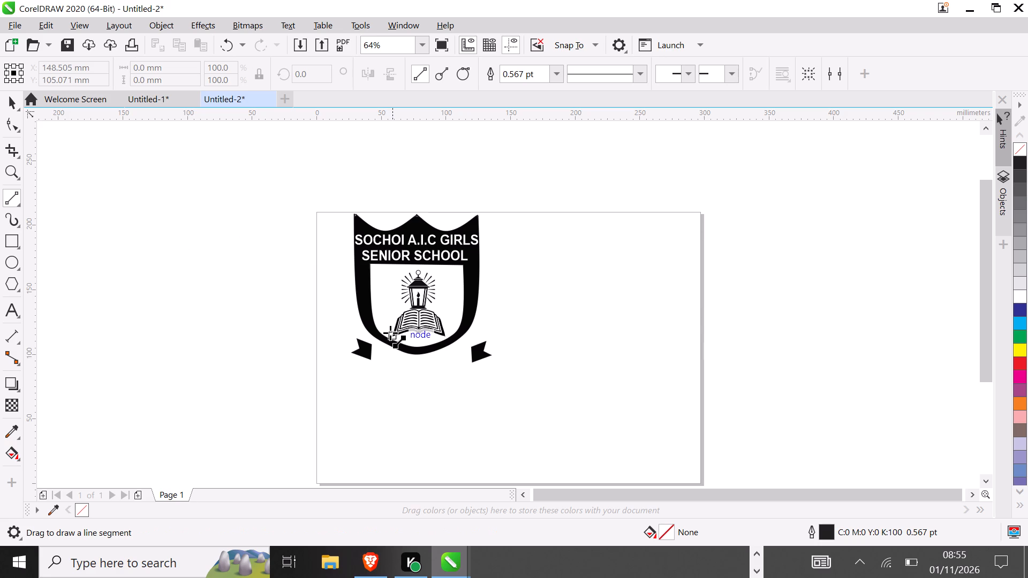
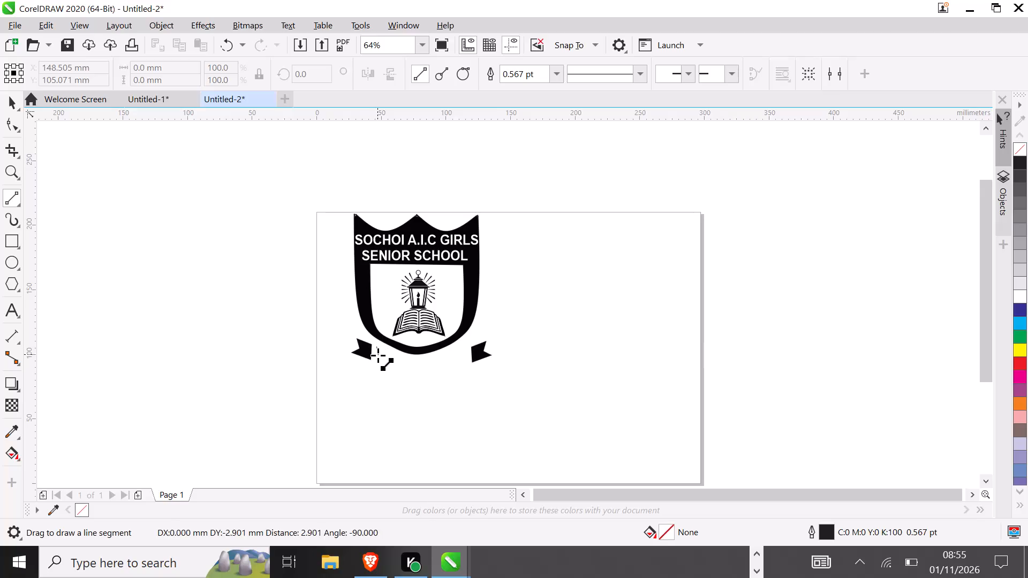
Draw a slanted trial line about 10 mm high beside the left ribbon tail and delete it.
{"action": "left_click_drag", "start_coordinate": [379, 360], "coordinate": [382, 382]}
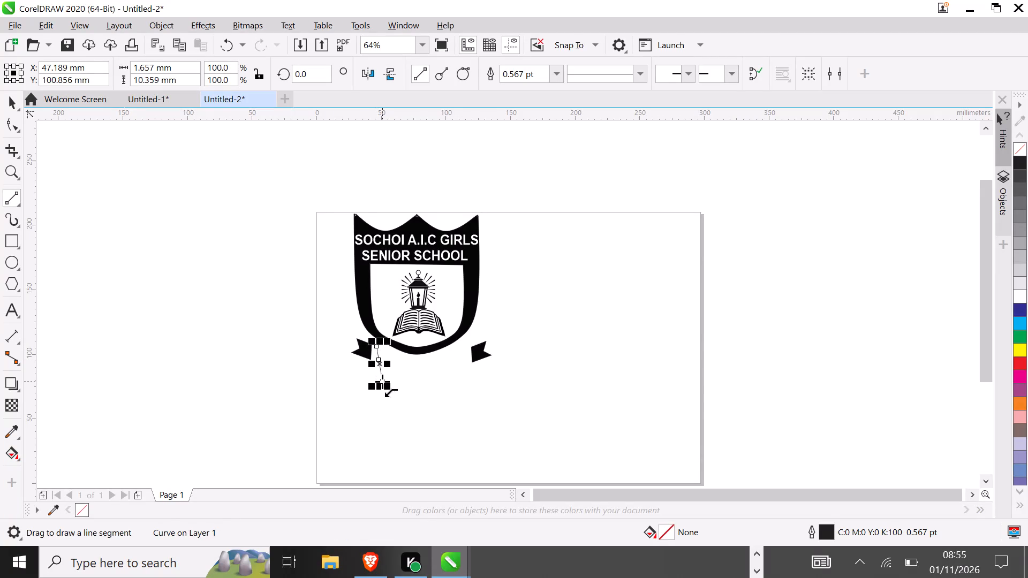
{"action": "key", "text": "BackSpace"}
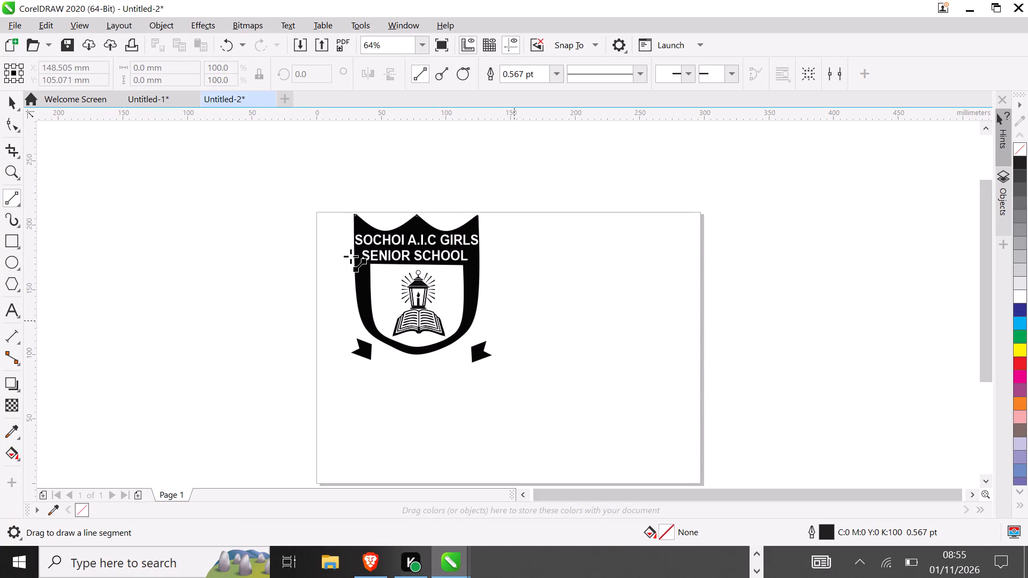
Scale the whole Sochoi Girls crest, including both ribbon tails, up proportionally to about 160 mm wide by 172 mm high.
{"action": "left_click", "coordinate": [17, 105]}
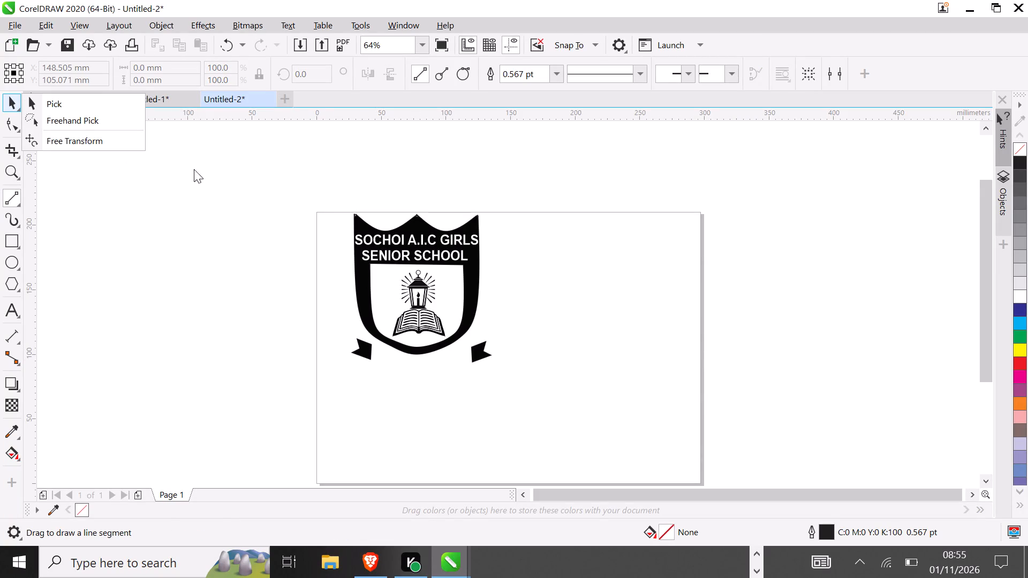
{"action": "left_click", "coordinate": [115, 104]}
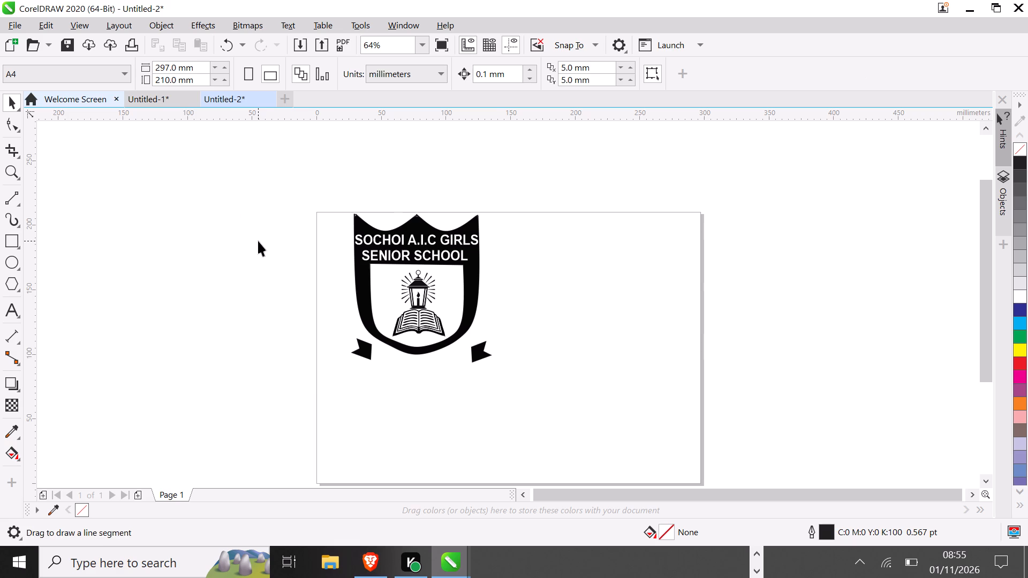
{"action": "left_click_drag", "start_coordinate": [263, 194], "coordinate": [573, 424]}
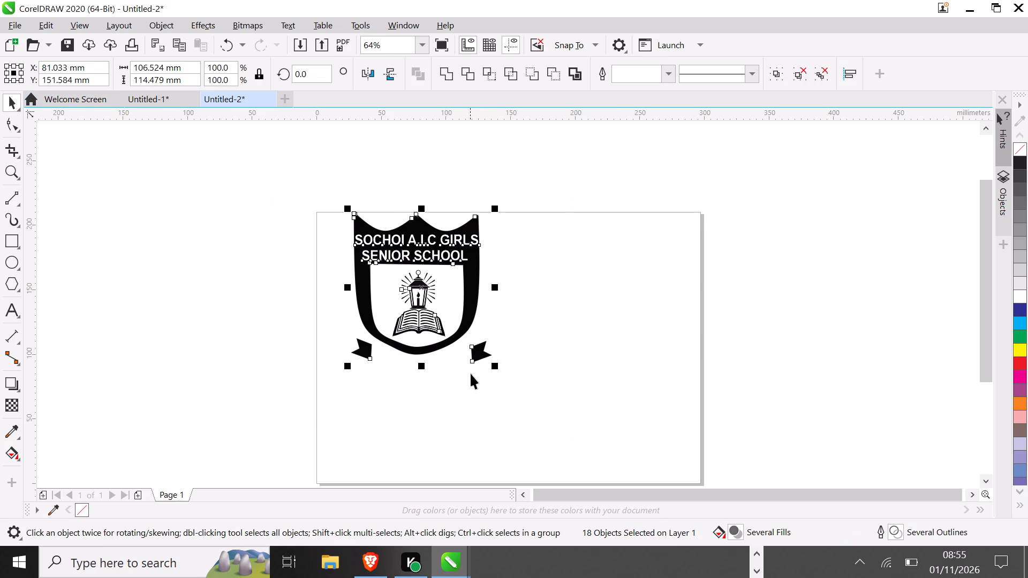
{"action": "left_click_drag", "start_coordinate": [495, 363], "coordinate": [568, 400]}
{"action": "left_click_drag", "start_coordinate": [288, 172], "coordinate": [344, 332]}
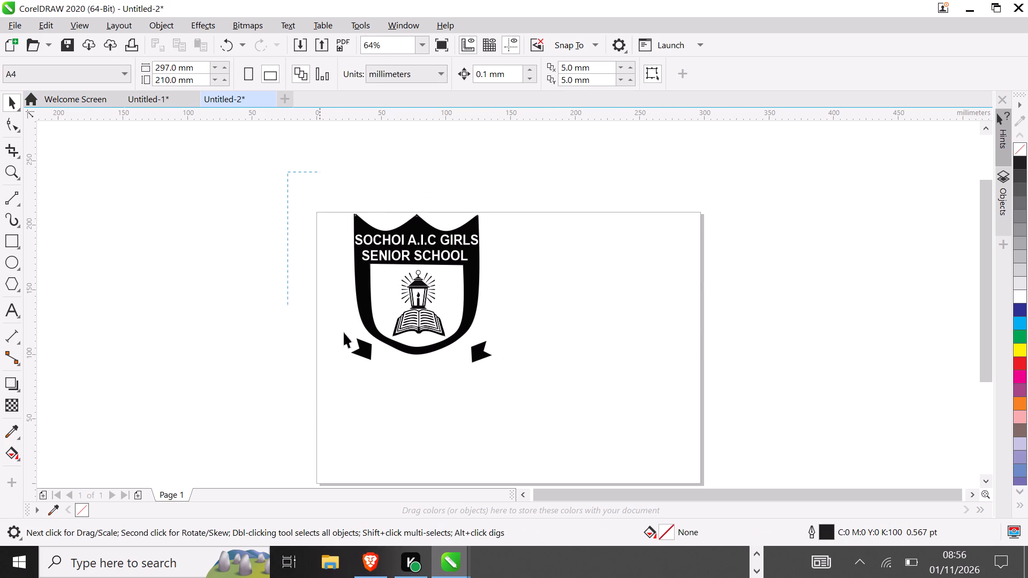
{"action": "left_click_drag", "start_coordinate": [344, 332], "coordinate": [561, 384]}
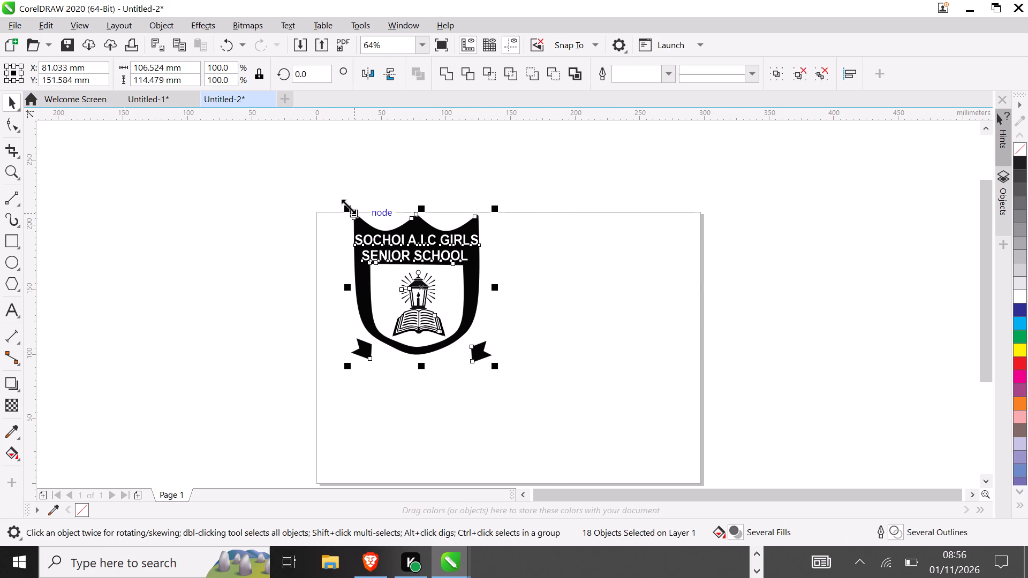
{"action": "left_click_drag", "start_coordinate": [347, 206], "coordinate": [258, 132]}
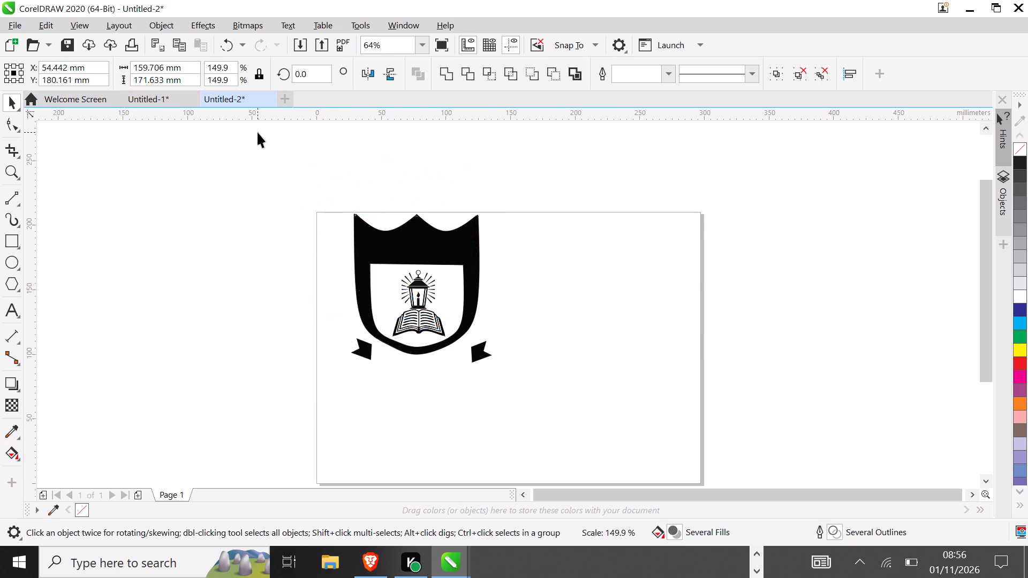
{"action": "left_click", "coordinate": [525, 274]}
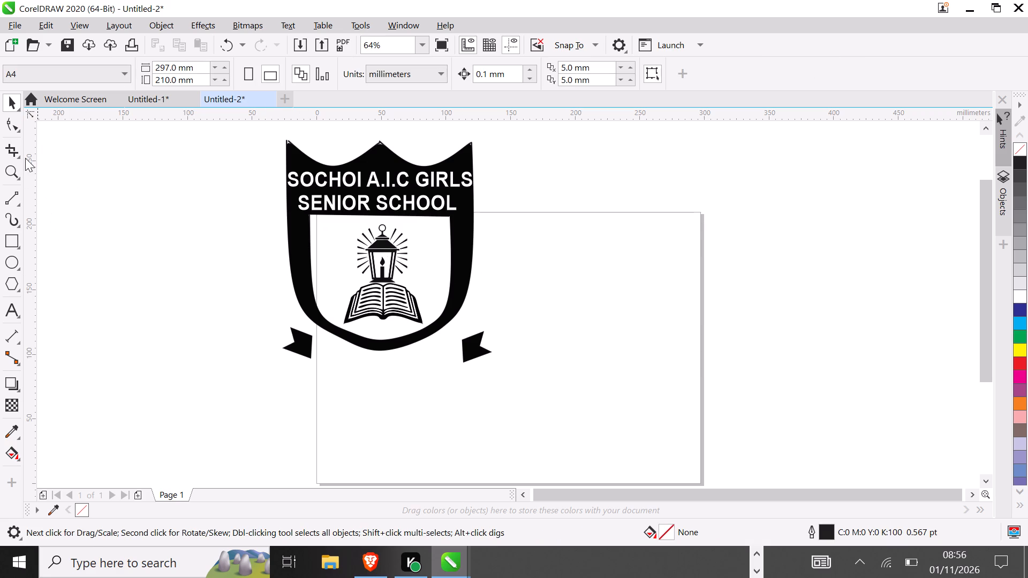
Draw a vertical 2-Point Line about 16 mm long just beside the inner edge of the left ribbon tail.
{"action": "left_click", "coordinate": [21, 129]}
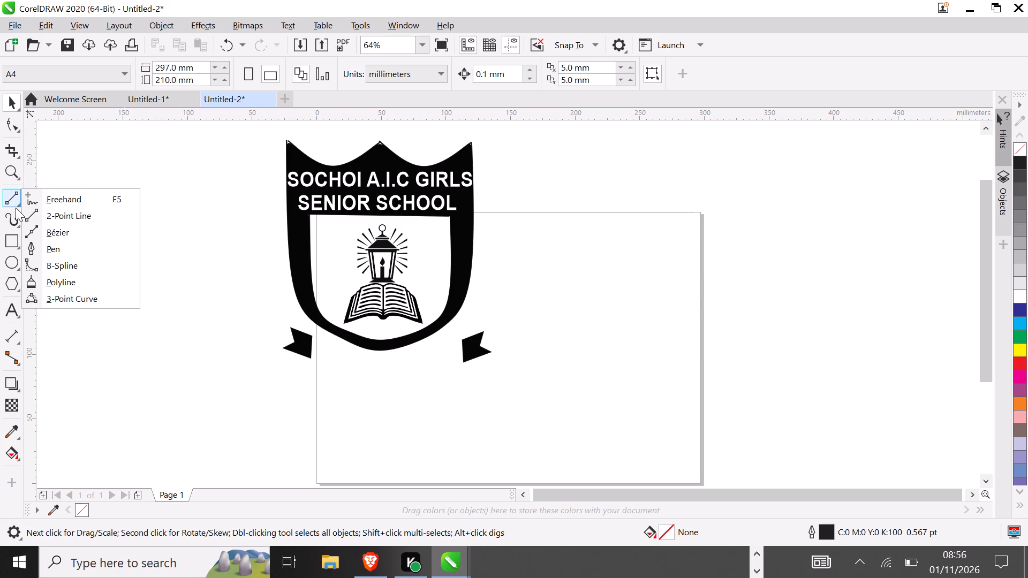
{"action": "left_click", "coordinate": [44, 214]}
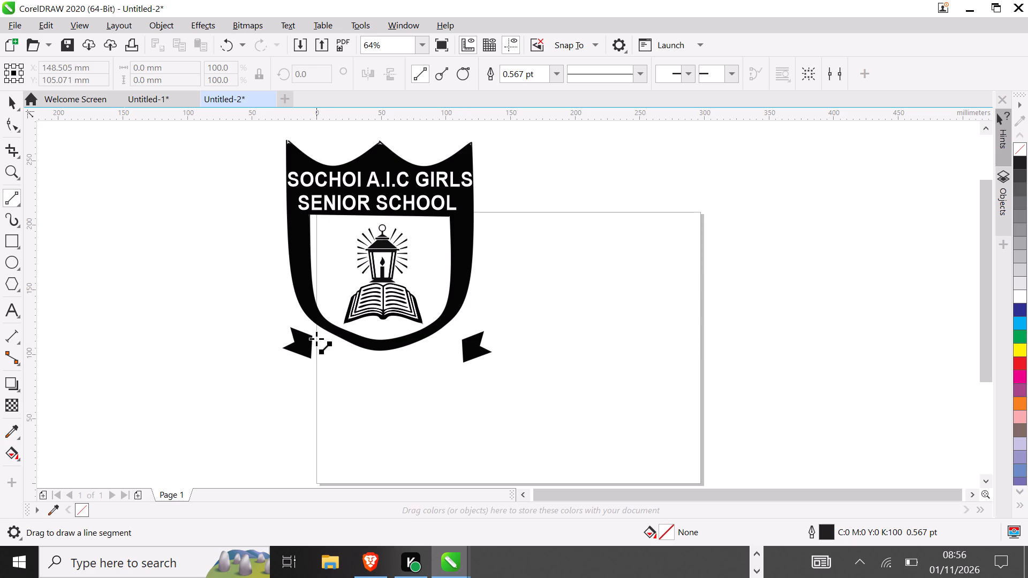
{"action": "left_click", "coordinate": [316, 339]}
{"action": "left_click_drag", "start_coordinate": [316, 338], "coordinate": [316, 353]}
{"action": "left_click_drag", "start_coordinate": [316, 353], "coordinate": [316, 356]}
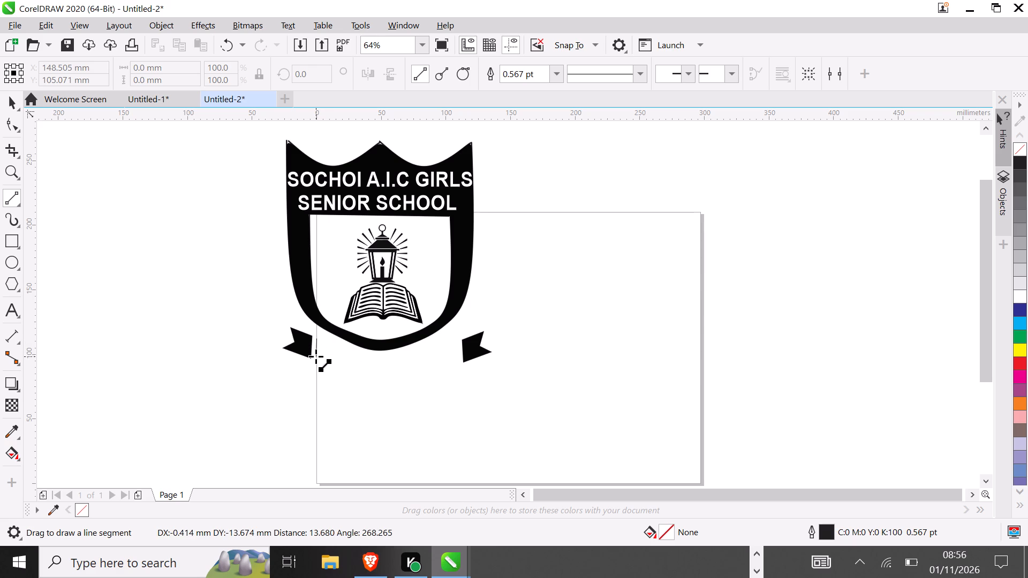
{"action": "left_click_drag", "start_coordinate": [316, 356], "coordinate": [316, 359]}
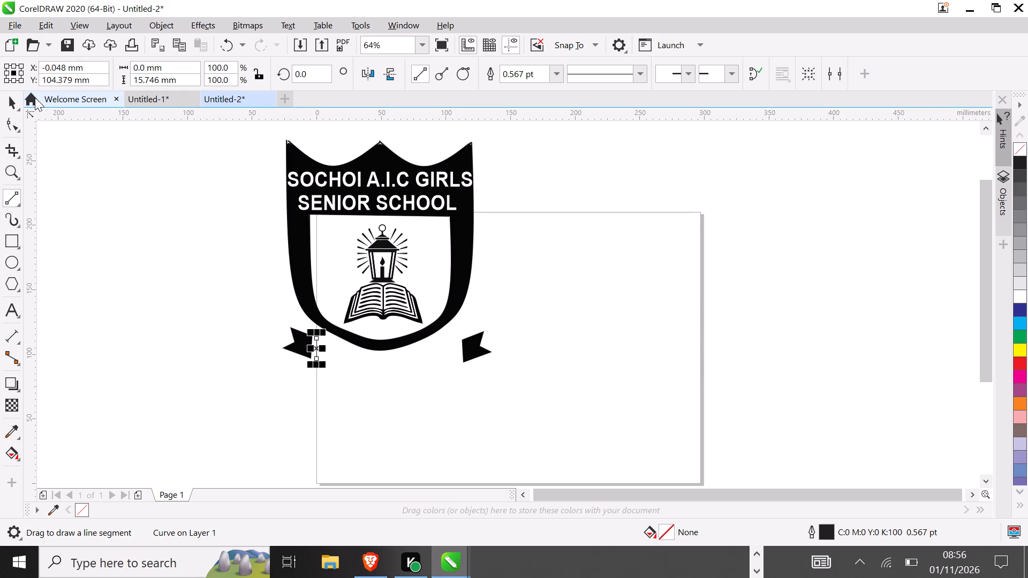
Lengthen the vertical line beside the left ribbon tail to about 20 mm.
{"action": "left_click", "coordinate": [16, 102]}
{"action": "left_click", "coordinate": [16, 102]}
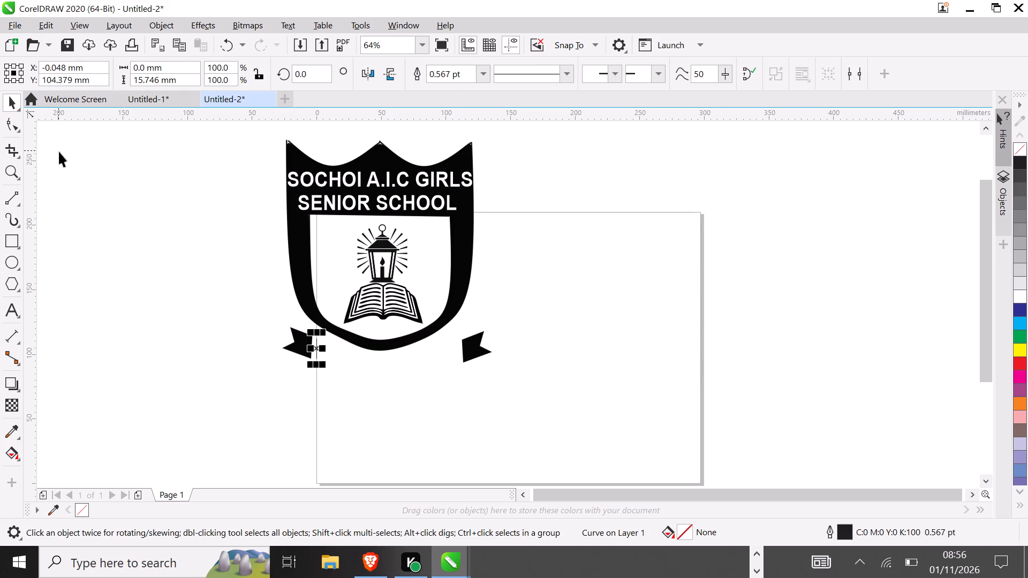
{"action": "left_click", "coordinate": [261, 356]}
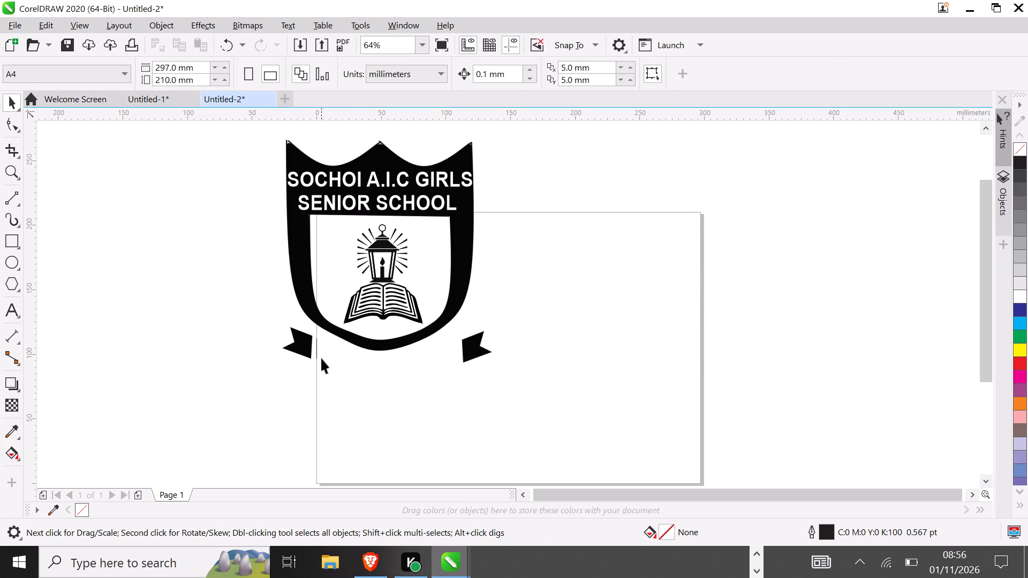
{"action": "left_click", "coordinate": [319, 356]}
{"action": "left_click", "coordinate": [313, 343]}
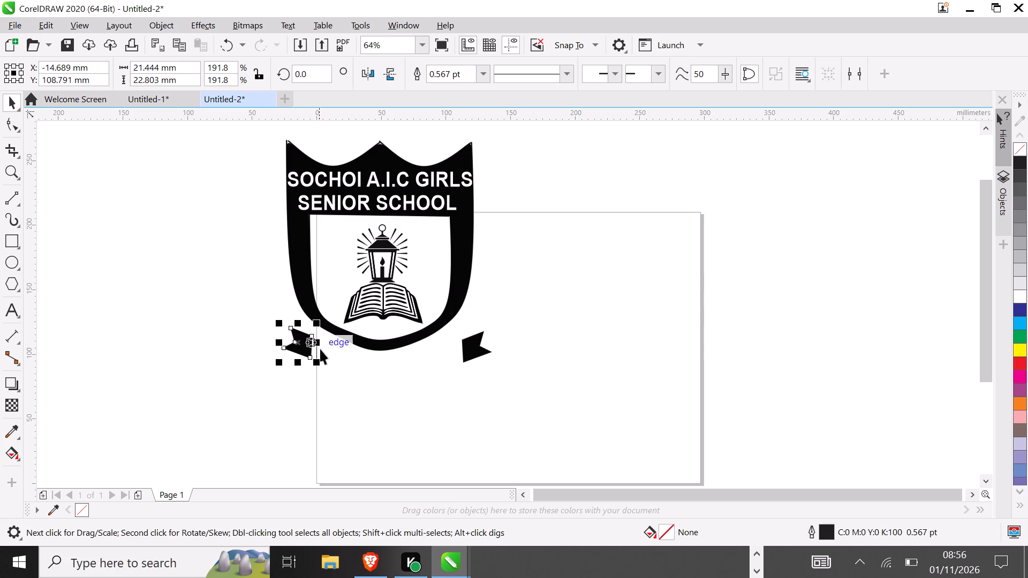
{"action": "left_click", "coordinate": [321, 350]}
{"action": "left_click", "coordinate": [316, 351]}
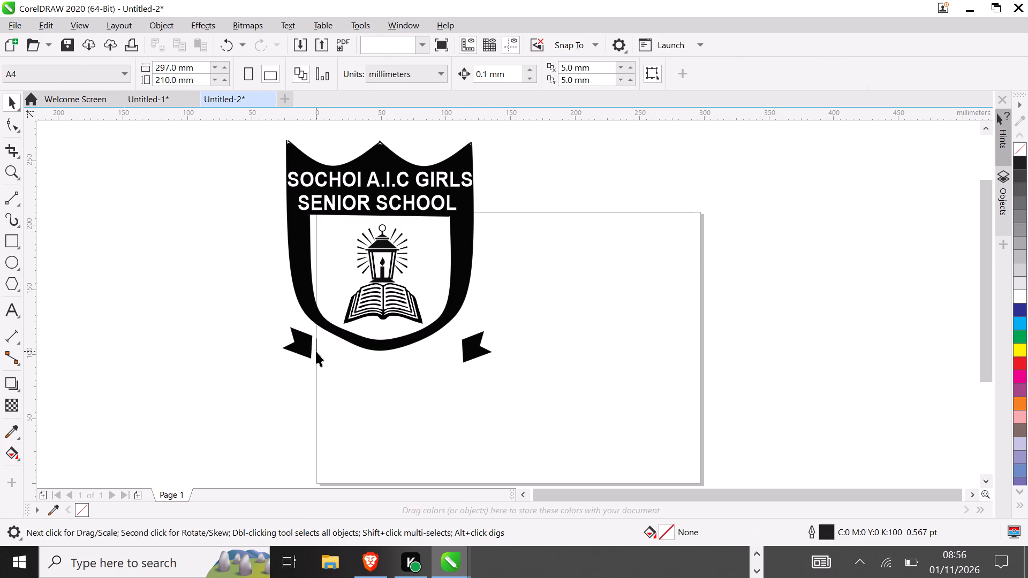
{"action": "left_click_drag", "start_coordinate": [323, 366], "coordinate": [324, 368]}
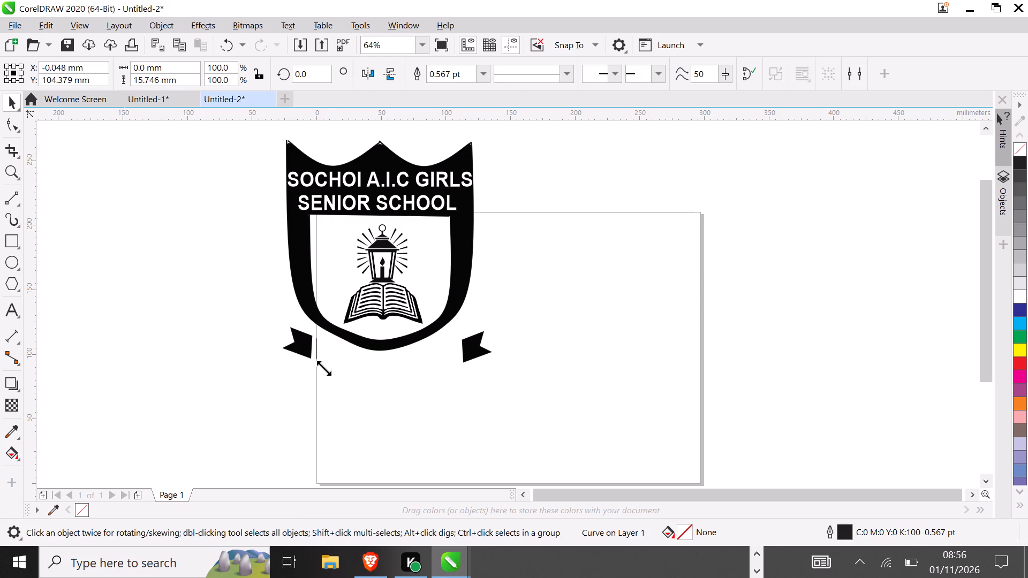
{"action": "left_click_drag", "start_coordinate": [324, 368], "coordinate": [325, 372]}
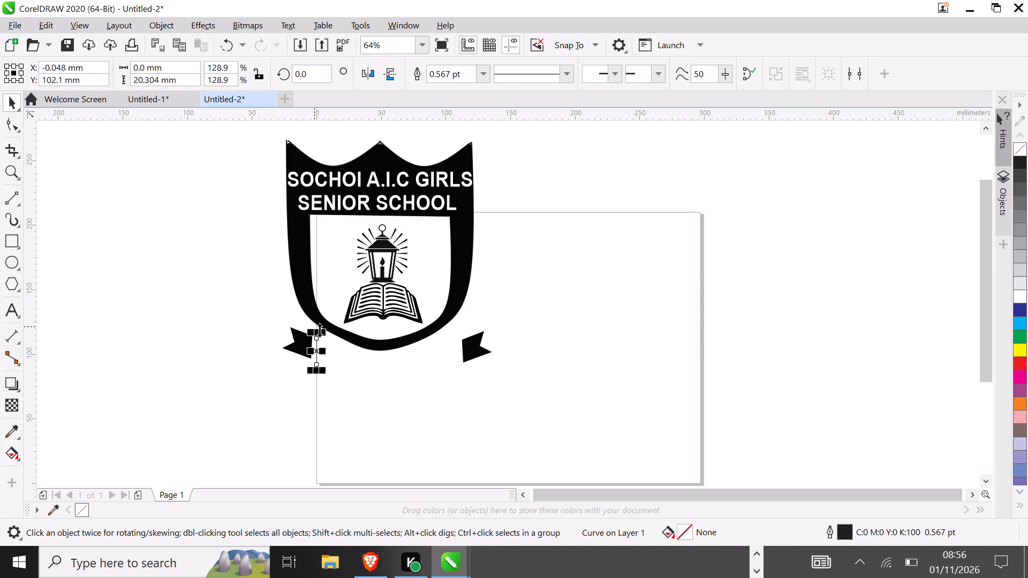
Move the vertical line to the empty page area beyond the crest and place a copy about 66 mm to its left.
{"action": "key", "text": "ctrl+c"}
{"action": "left_click_drag", "start_coordinate": [316, 347], "coordinate": [426, 366]}
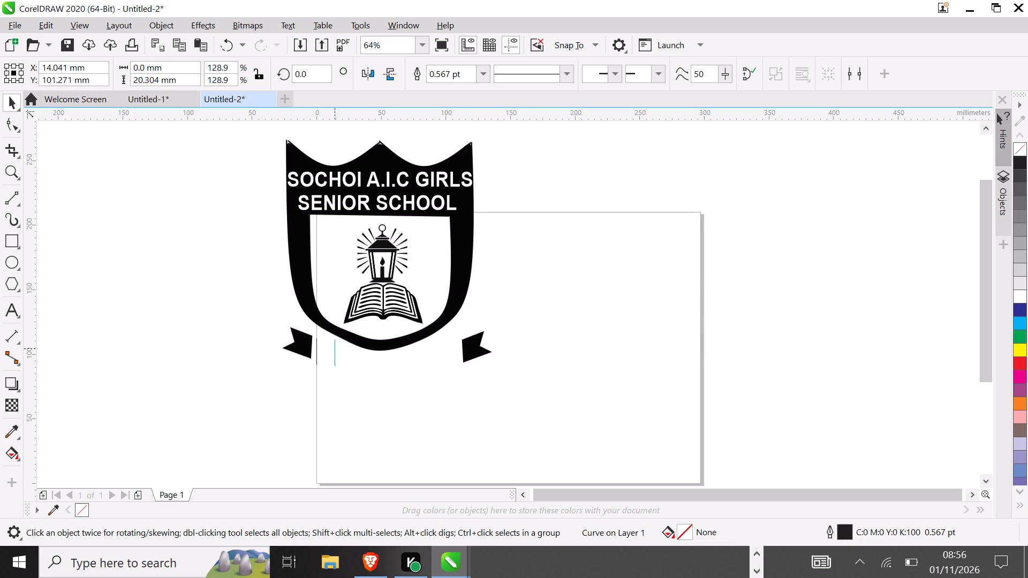
{"action": "left_click_drag", "start_coordinate": [426, 366], "coordinate": [585, 378]}
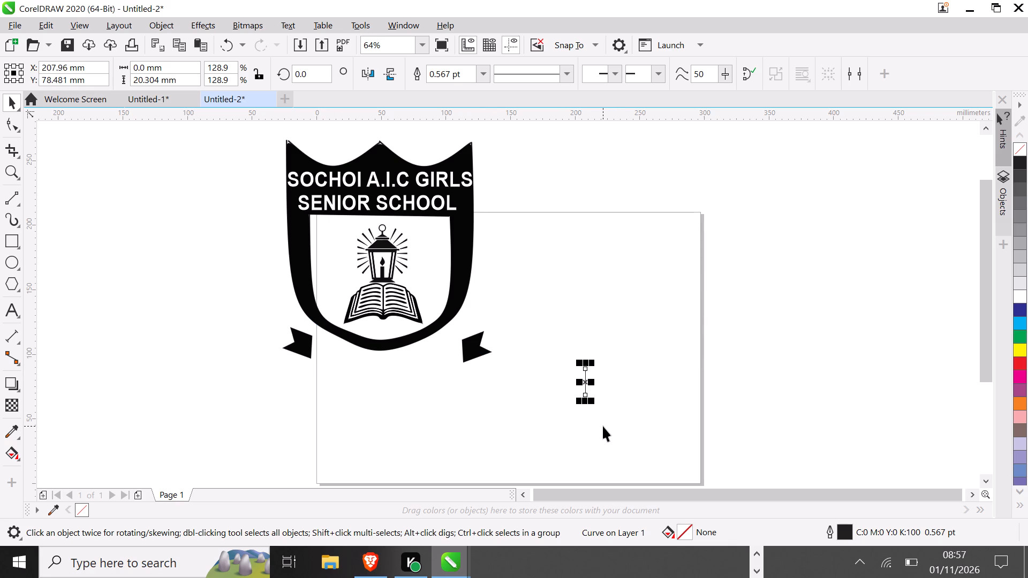
{"action": "right_click_drag", "start_coordinate": [584, 391], "coordinate": [500, 384]}
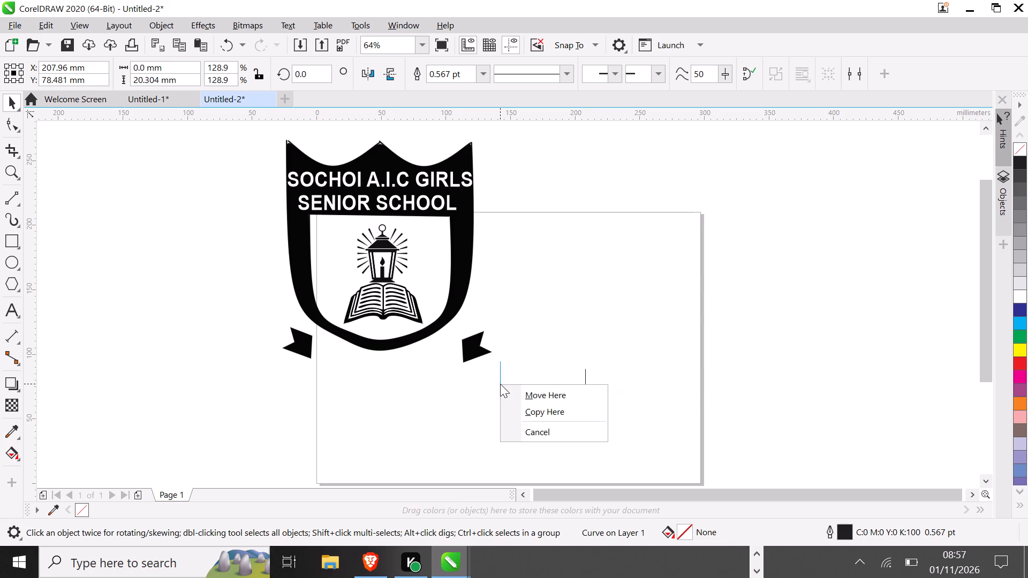
{"action": "left_click", "coordinate": [543, 413]}
{"action": "left_click", "coordinate": [592, 437]}
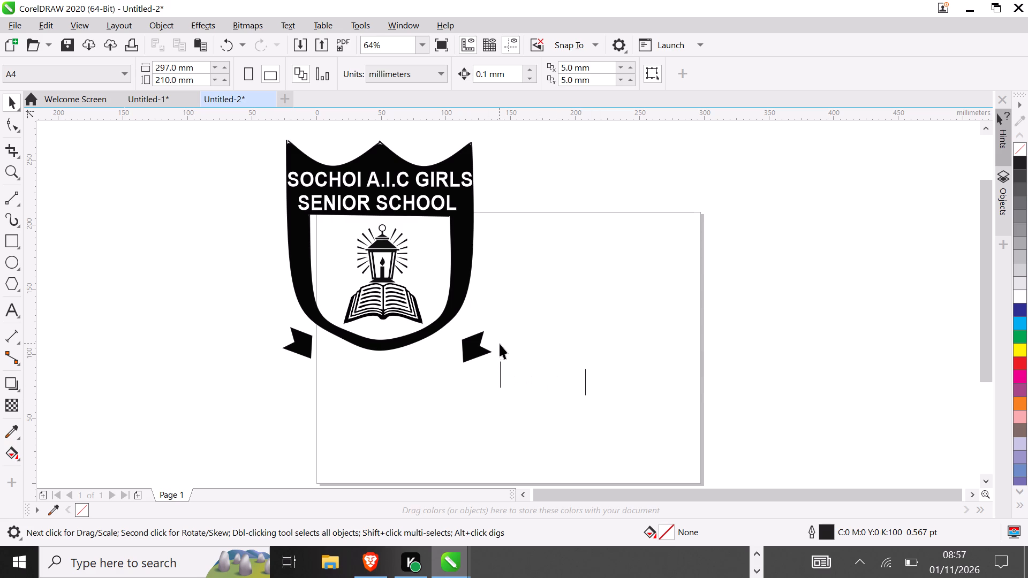
Scale the two vertical lines down together proportionally to about 92%.
{"action": "left_click_drag", "start_coordinate": [494, 344], "coordinate": [632, 424]}
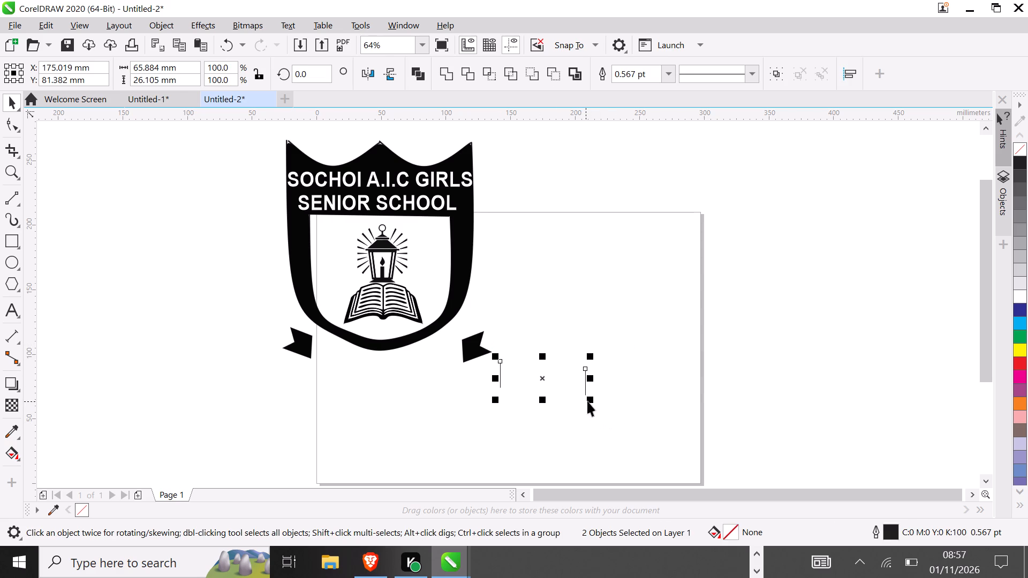
{"action": "left_click", "coordinate": [591, 400]}
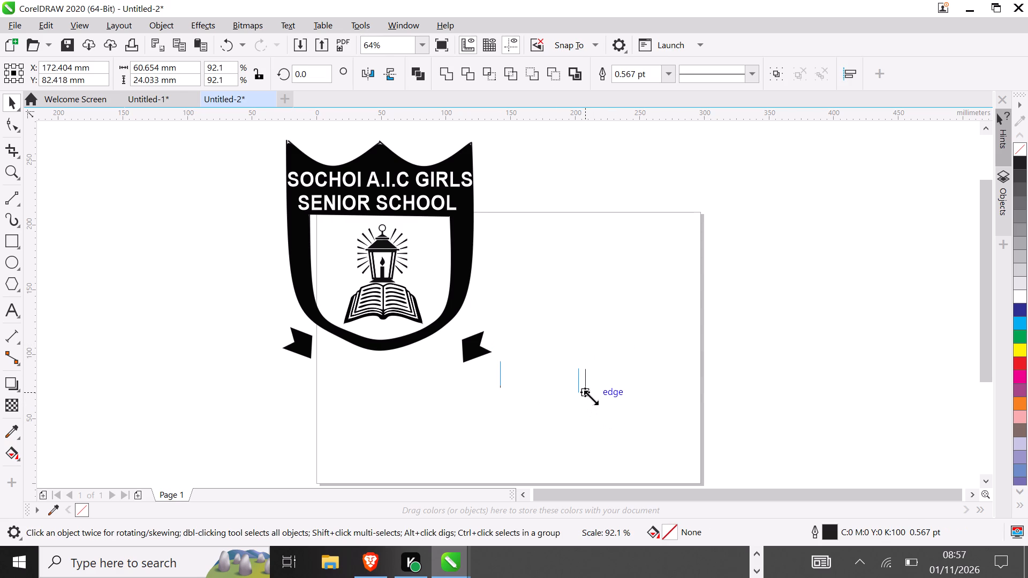
{"action": "left_click", "coordinate": [613, 399]}
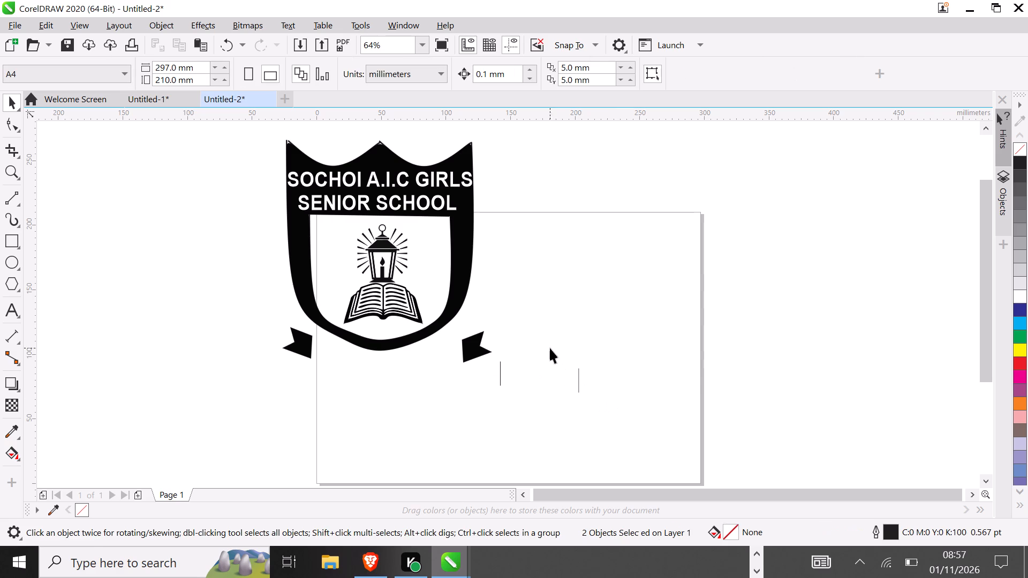
Move the farther vertical line back beside the inner edge of the left ribbon tail.
{"action": "left_click_drag", "start_coordinate": [550, 348], "coordinate": [627, 432]}
{"action": "left_click_drag", "start_coordinate": [580, 379], "coordinate": [319, 355]}
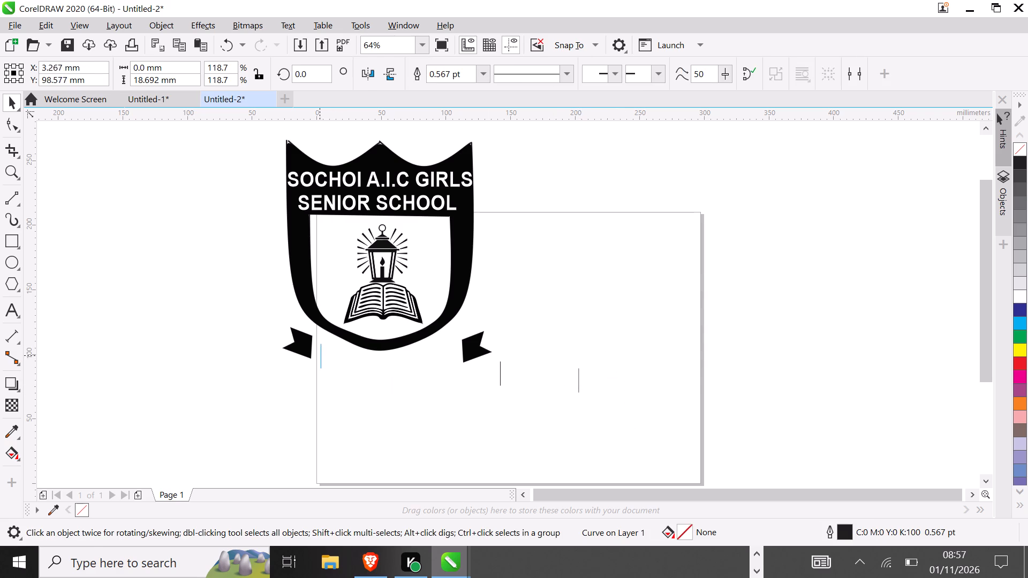
{"action": "left_click_drag", "start_coordinate": [319, 355], "coordinate": [316, 351]}
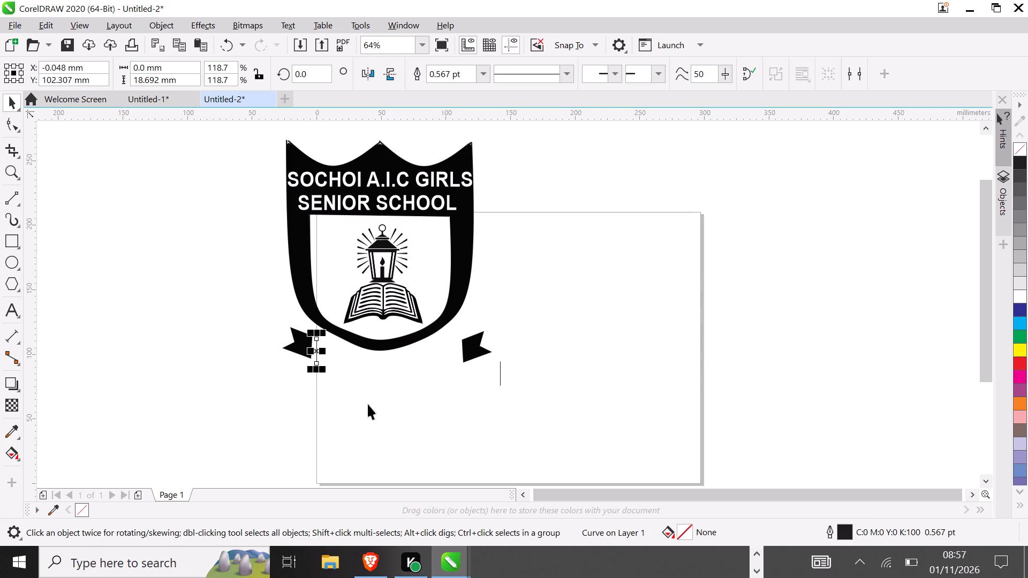
Shorten the vertical line beside the left ribbon tail to about 7.8 mm, keeping its upper end in place.
{"action": "left_click", "coordinate": [368, 404]}
{"action": "left_click", "coordinate": [316, 355]}
{"action": "left_click", "coordinate": [316, 374]}
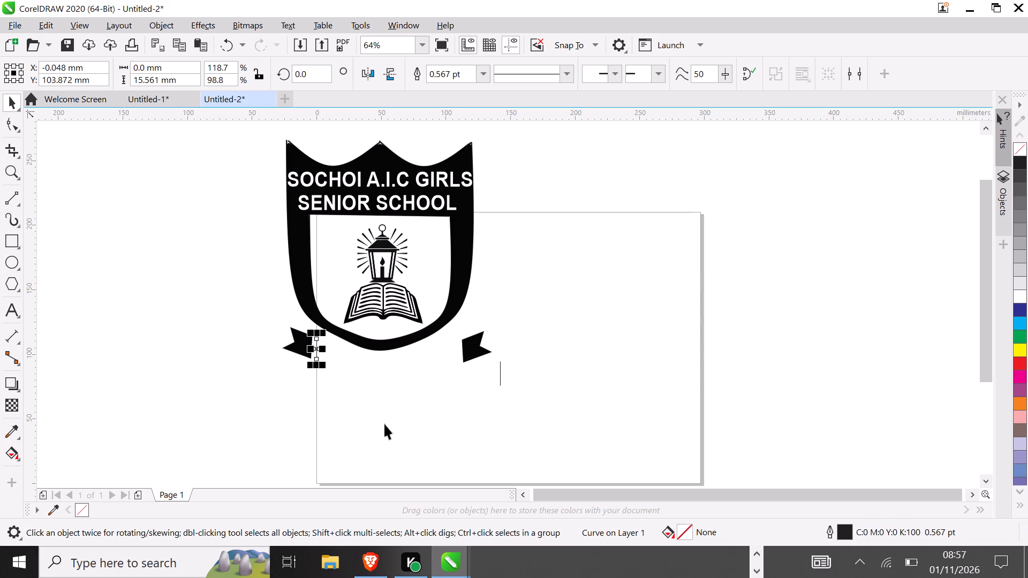
{"action": "left_click", "coordinate": [384, 424]}
{"action": "left_click", "coordinate": [317, 344]}
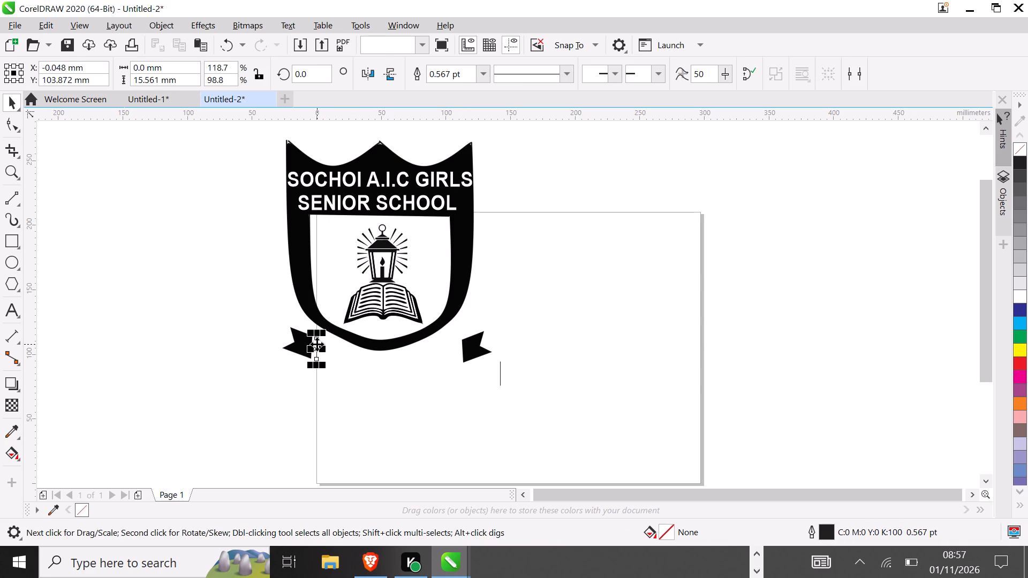
{"action": "left_click", "coordinate": [327, 366]}
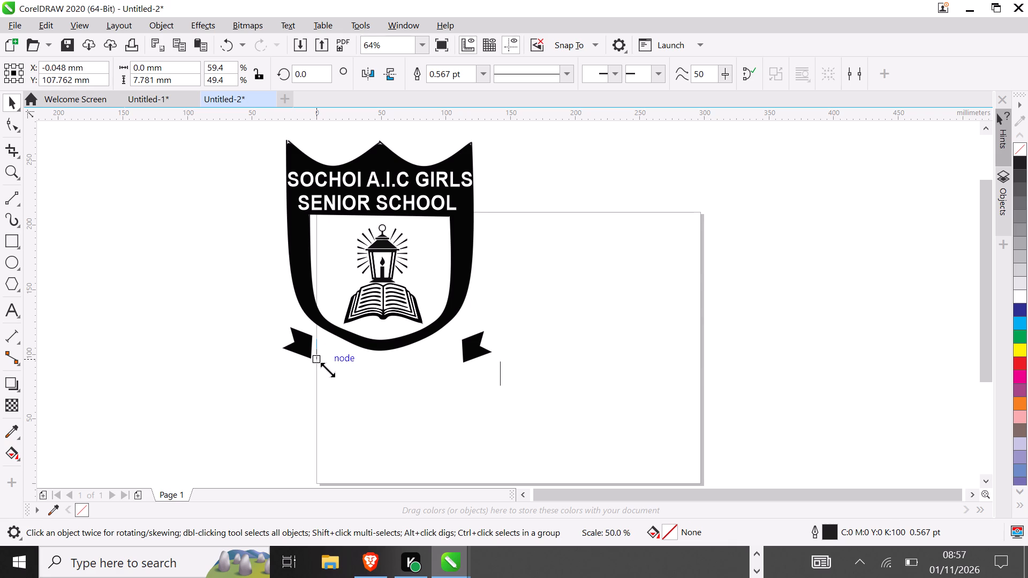
{"action": "left_click", "coordinate": [358, 394]}
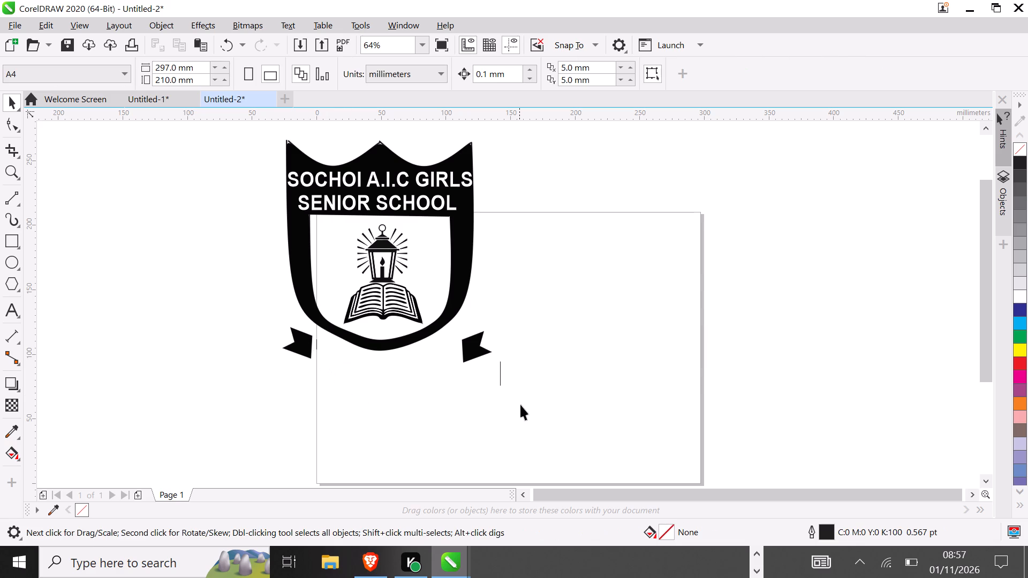
Delete the short vertical line beside the left ribbon tail.
{"action": "left_click", "coordinate": [314, 343]}
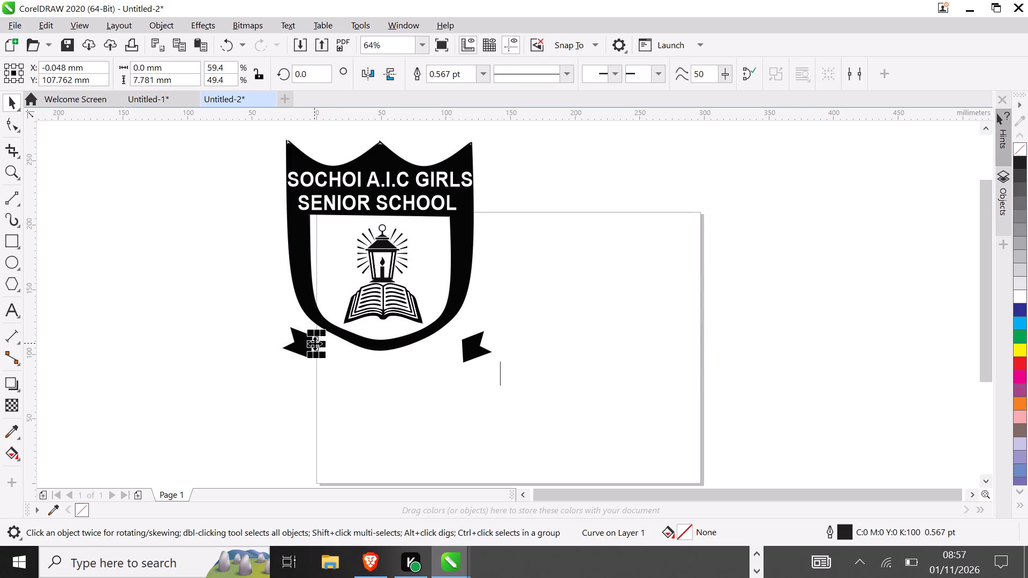
{"action": "key", "text": "BackSpace"}
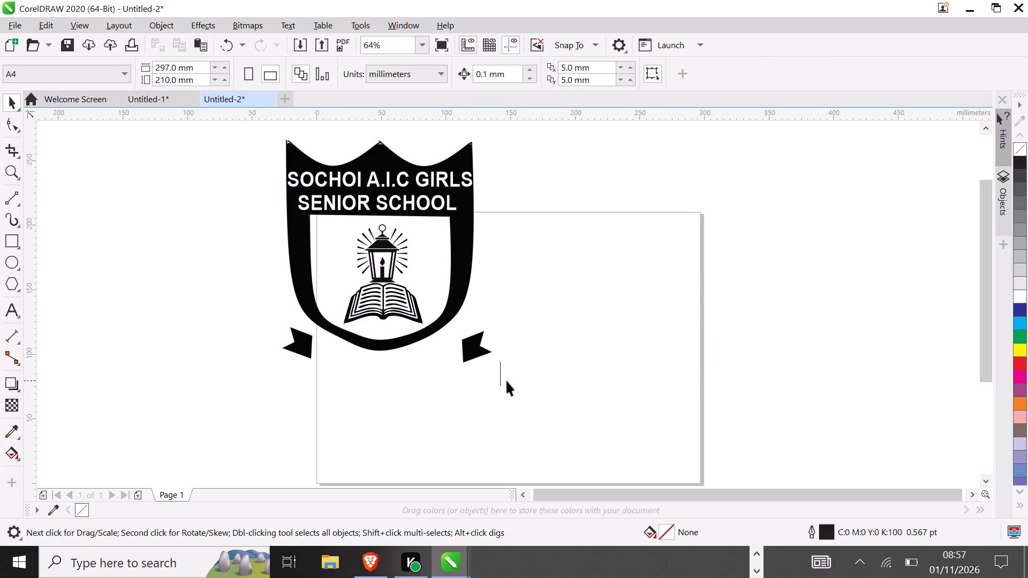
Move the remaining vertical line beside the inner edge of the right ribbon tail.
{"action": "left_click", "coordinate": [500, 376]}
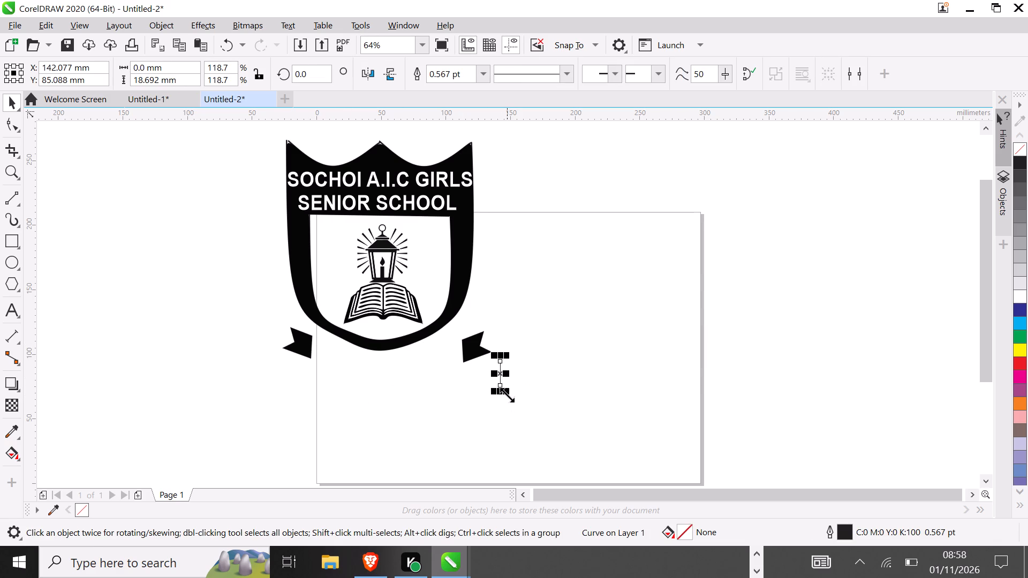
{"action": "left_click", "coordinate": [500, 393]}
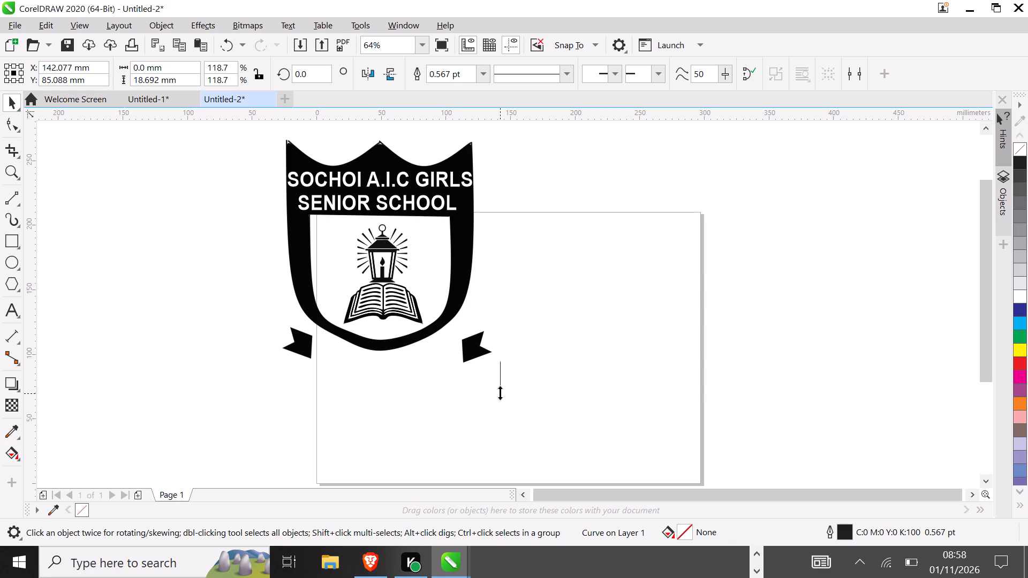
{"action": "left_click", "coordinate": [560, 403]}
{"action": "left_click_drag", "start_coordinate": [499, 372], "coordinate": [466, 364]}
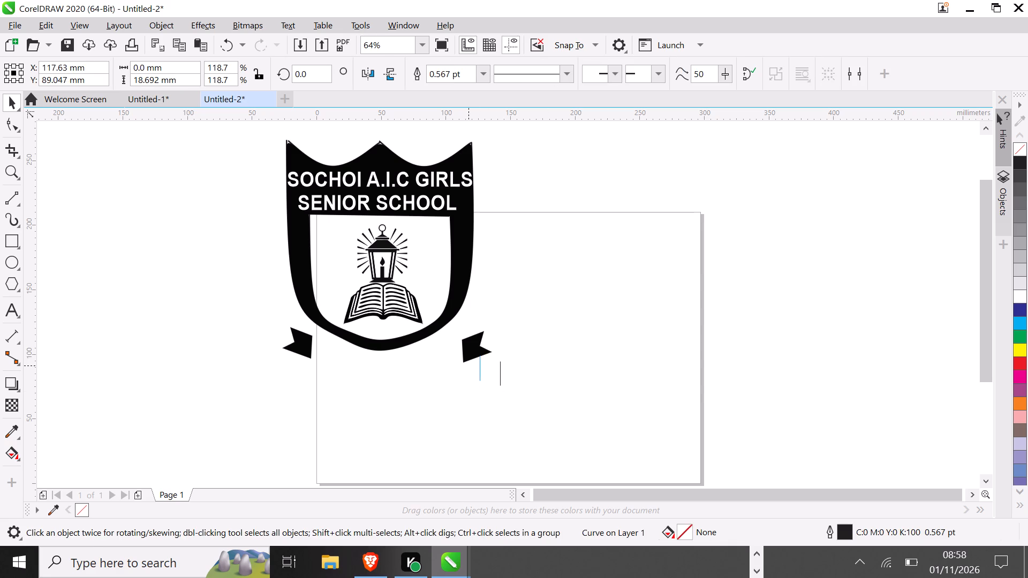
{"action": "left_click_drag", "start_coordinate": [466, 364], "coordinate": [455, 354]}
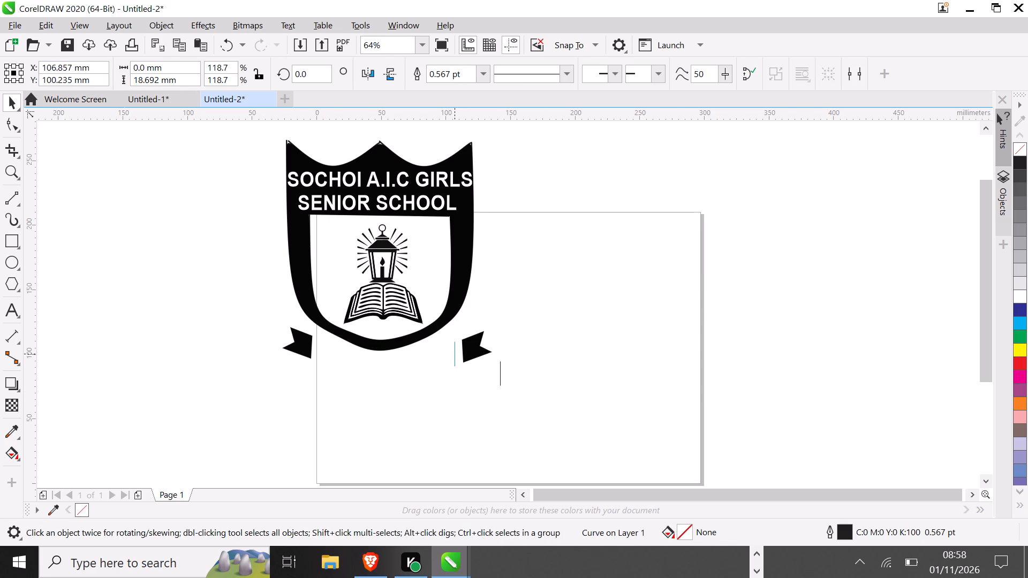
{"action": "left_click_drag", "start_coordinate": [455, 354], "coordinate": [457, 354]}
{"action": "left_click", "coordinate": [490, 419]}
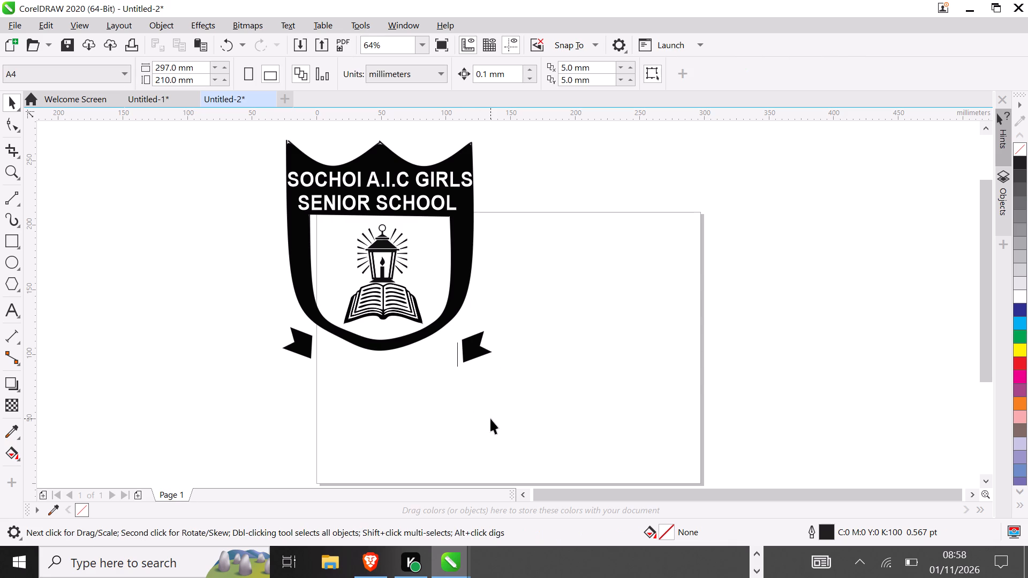
Copy the vertical line to the clipboard and move the original beside the left ribbon tail's inner edge, at about X -0.9, Y 103 mm.
{"action": "left_click", "coordinate": [455, 352]}
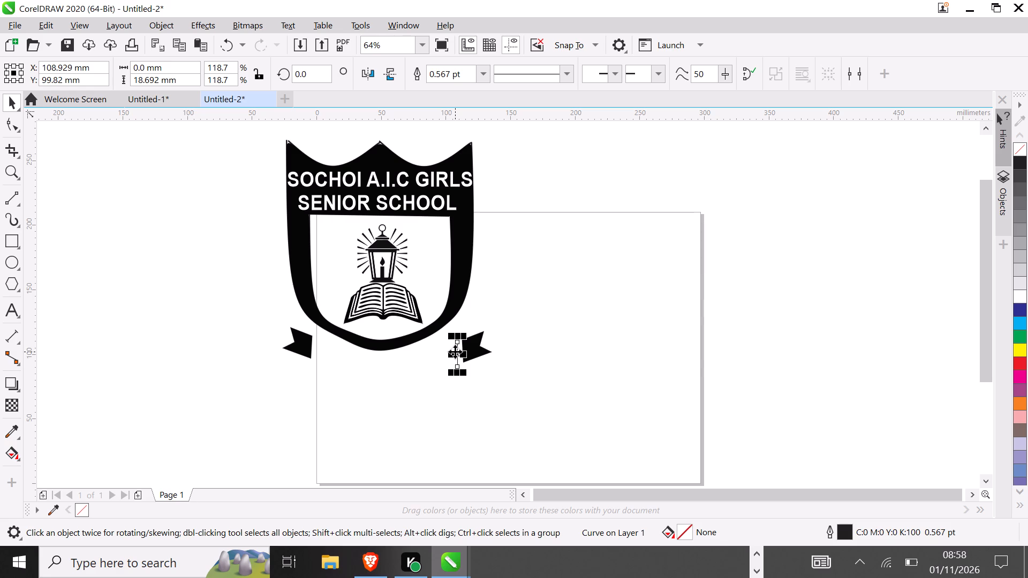
{"action": "right_click", "coordinate": [455, 352]}
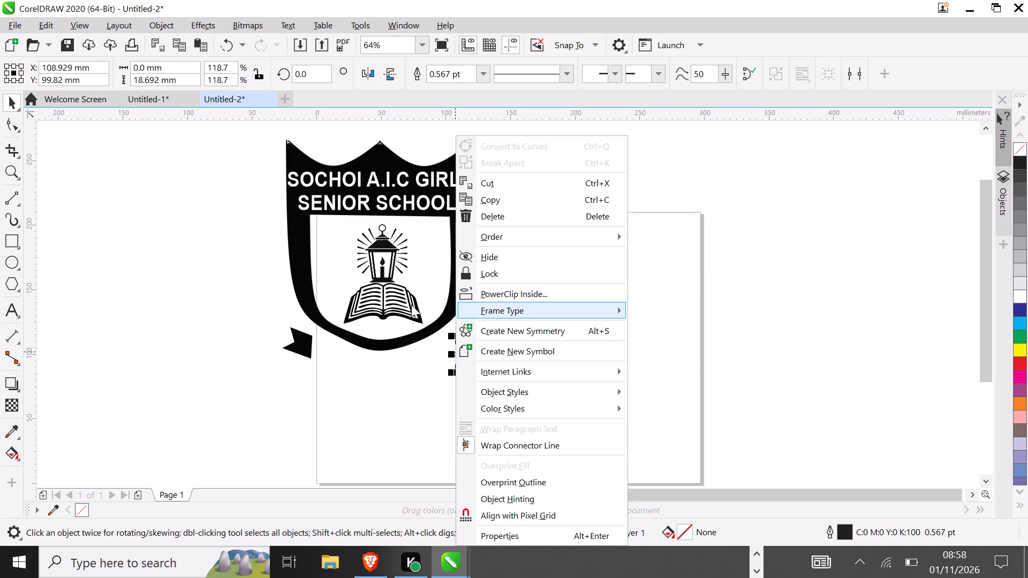
{"action": "left_click", "coordinate": [504, 202]}
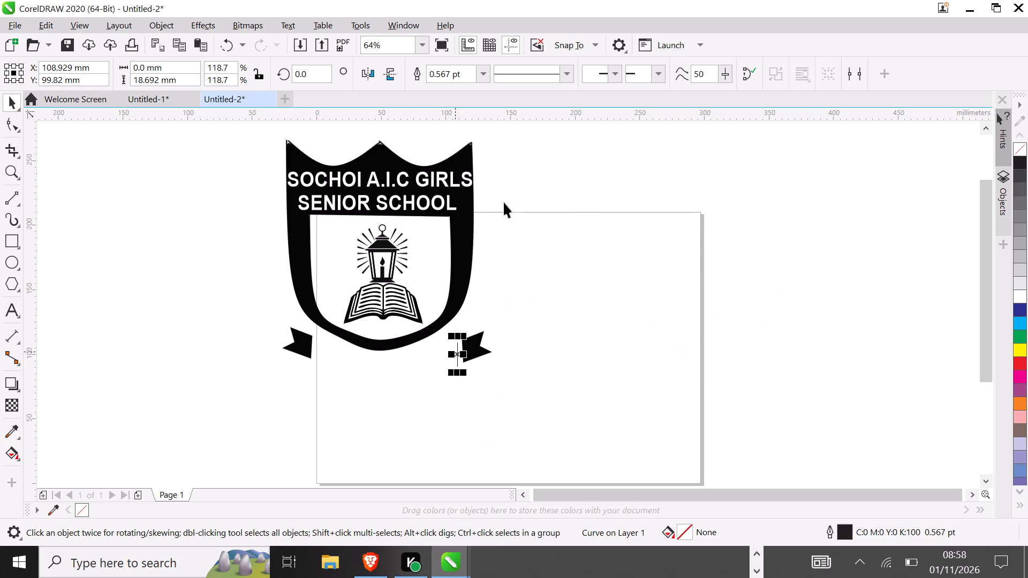
{"action": "left_click_drag", "start_coordinate": [457, 354], "coordinate": [436, 353]}
{"action": "left_click_drag", "start_coordinate": [436, 353], "coordinate": [317, 353]}
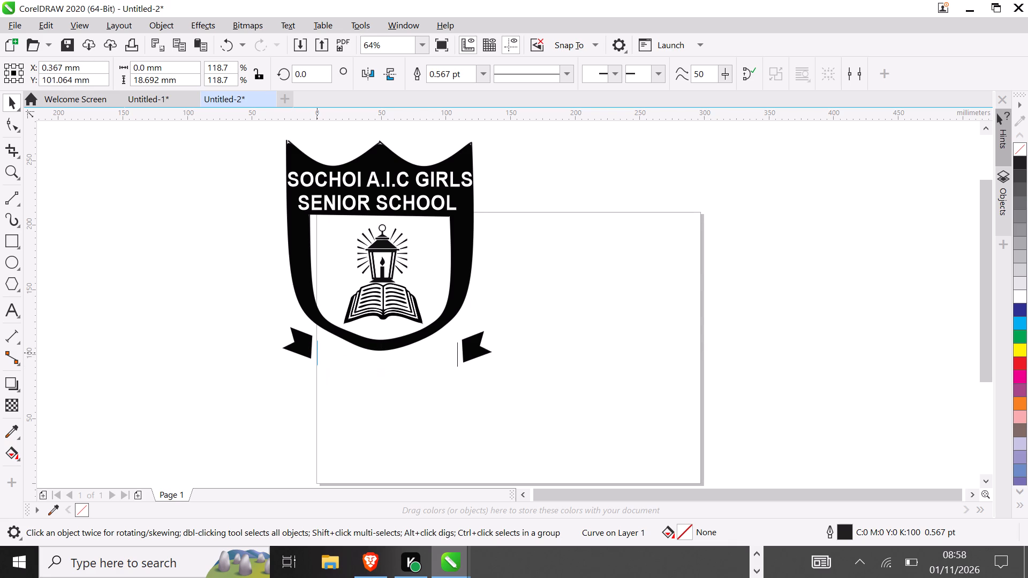
{"action": "left_click_drag", "start_coordinate": [317, 353], "coordinate": [315, 349]}
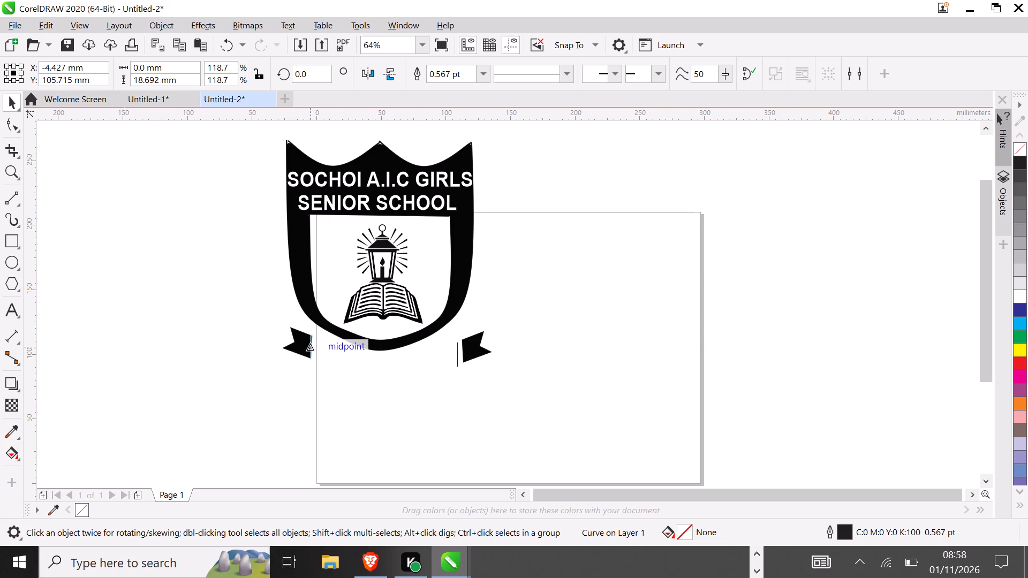
{"action": "left_click_drag", "start_coordinate": [315, 349], "coordinate": [316, 349]}
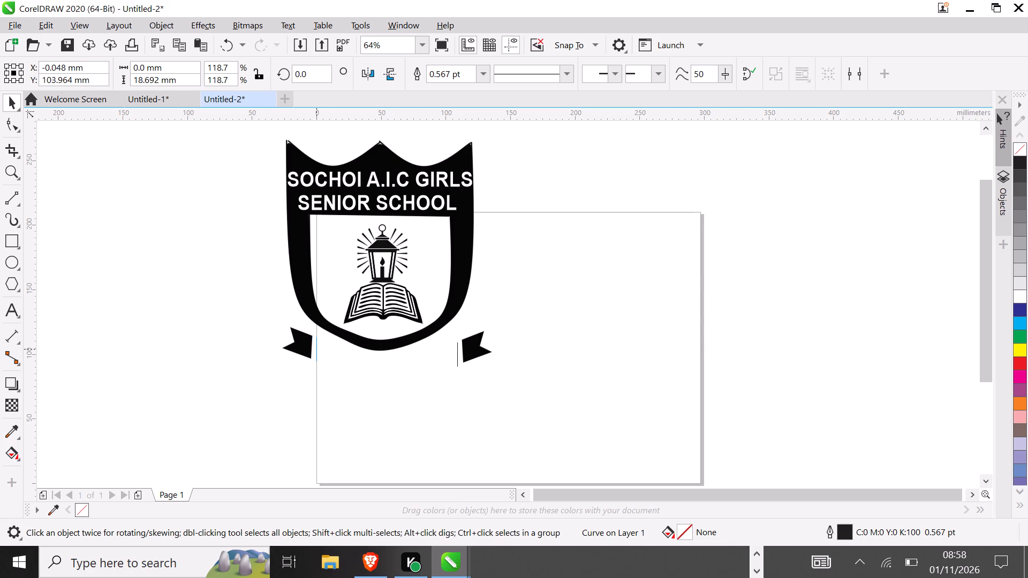
{"action": "left_click_drag", "start_coordinate": [316, 349], "coordinate": [315, 350]}
{"action": "left_click", "coordinate": [391, 409]}
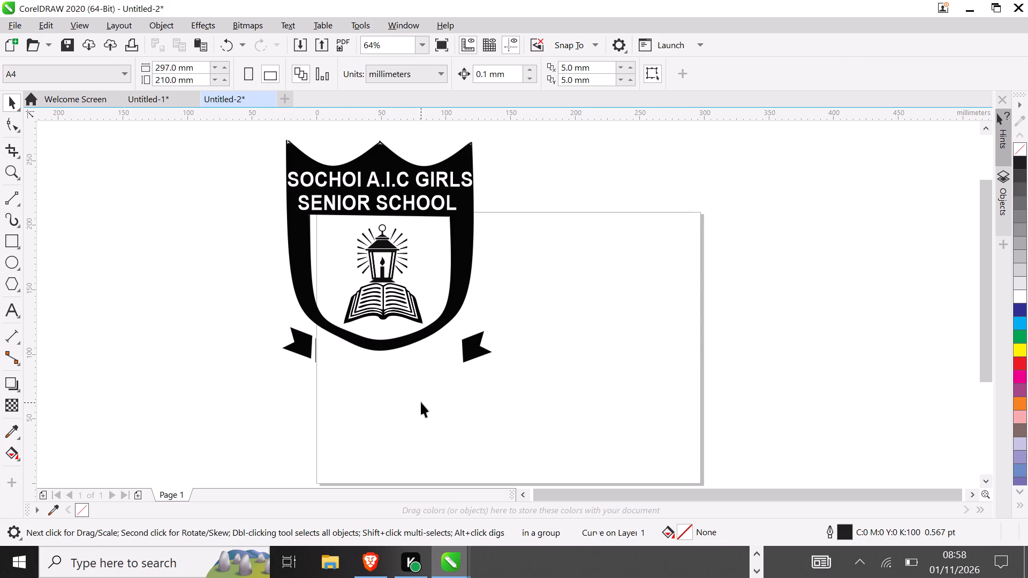
Duplicate the vertical line and place the copy just beside the inner edge of the right ribbon tail.
{"action": "right_click", "coordinate": [317, 350]}
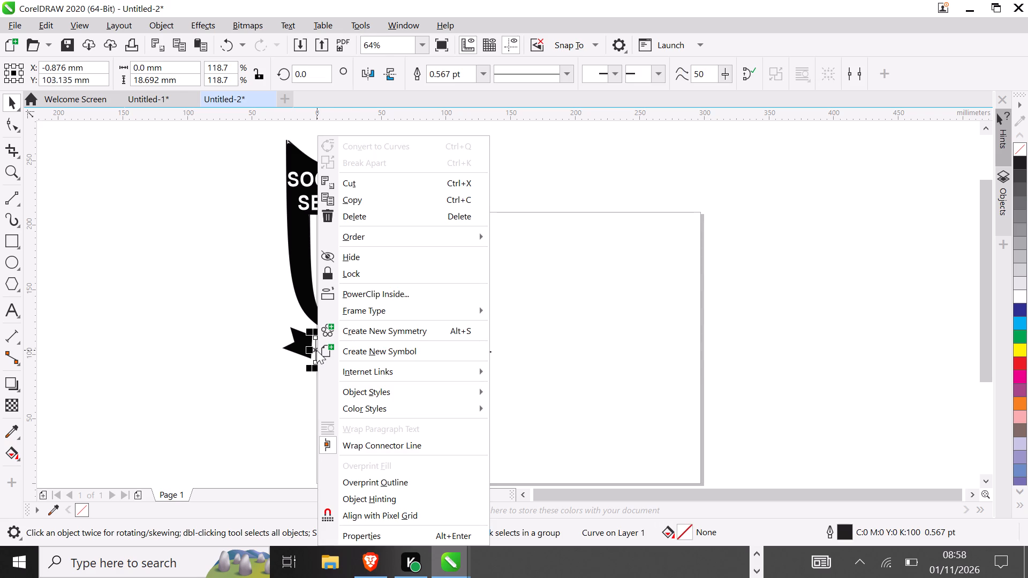
{"action": "left_click_drag", "start_coordinate": [316, 350], "coordinate": [358, 350]}
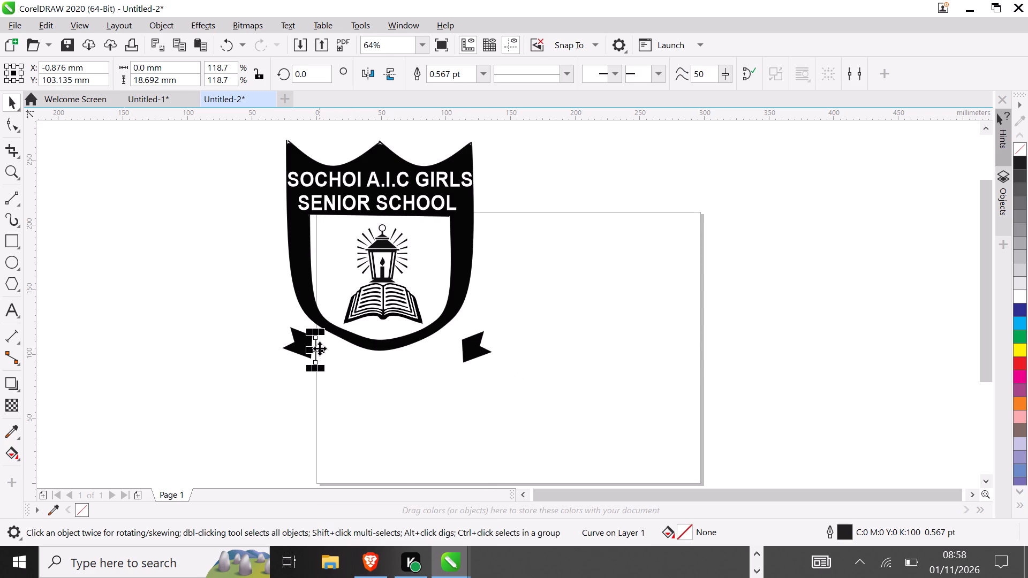
{"action": "right_click_drag", "start_coordinate": [320, 348], "coordinate": [483, 340]}
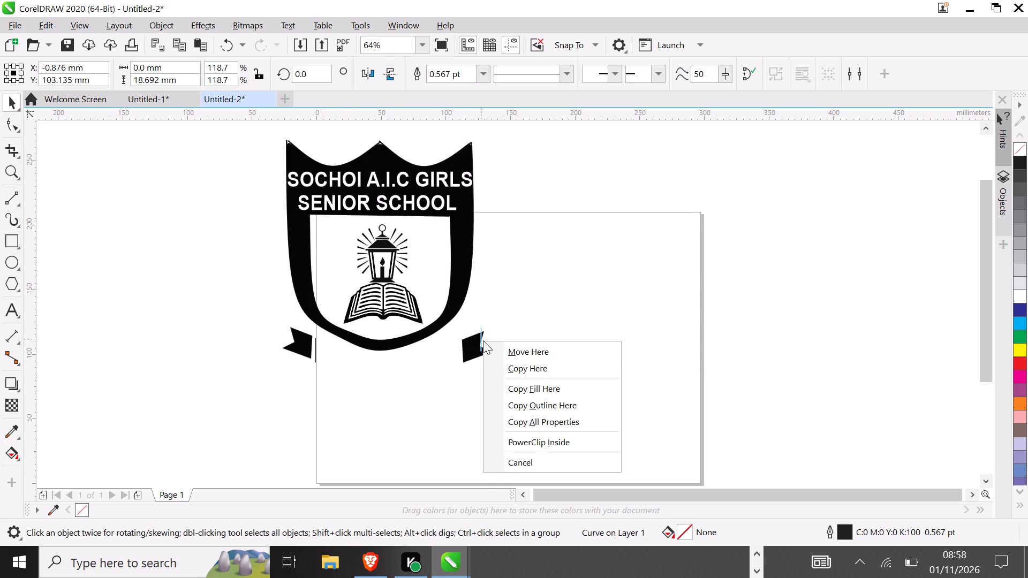
{"action": "left_click", "coordinate": [514, 367]}
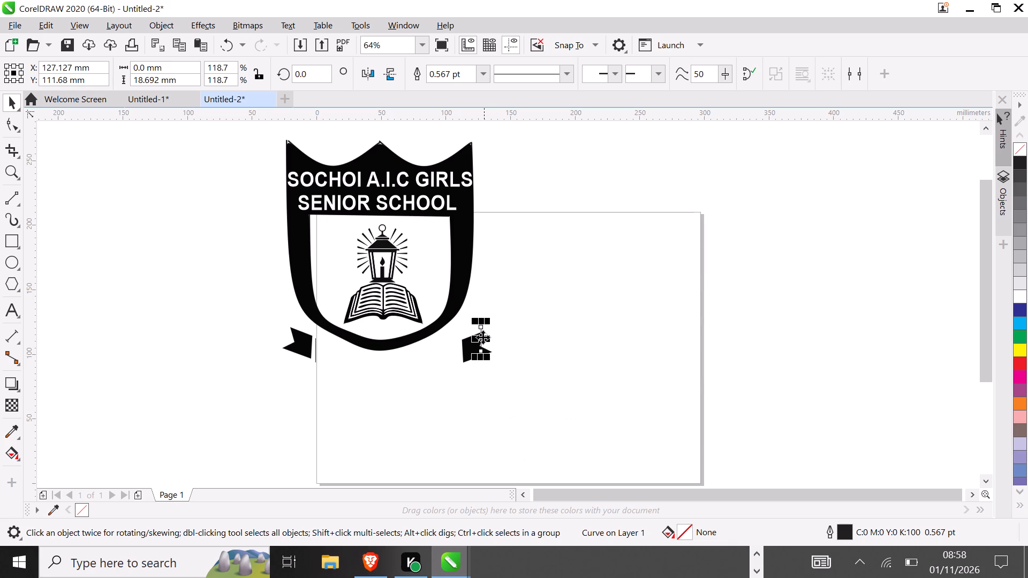
{"action": "left_click_drag", "start_coordinate": [482, 336], "coordinate": [458, 352]}
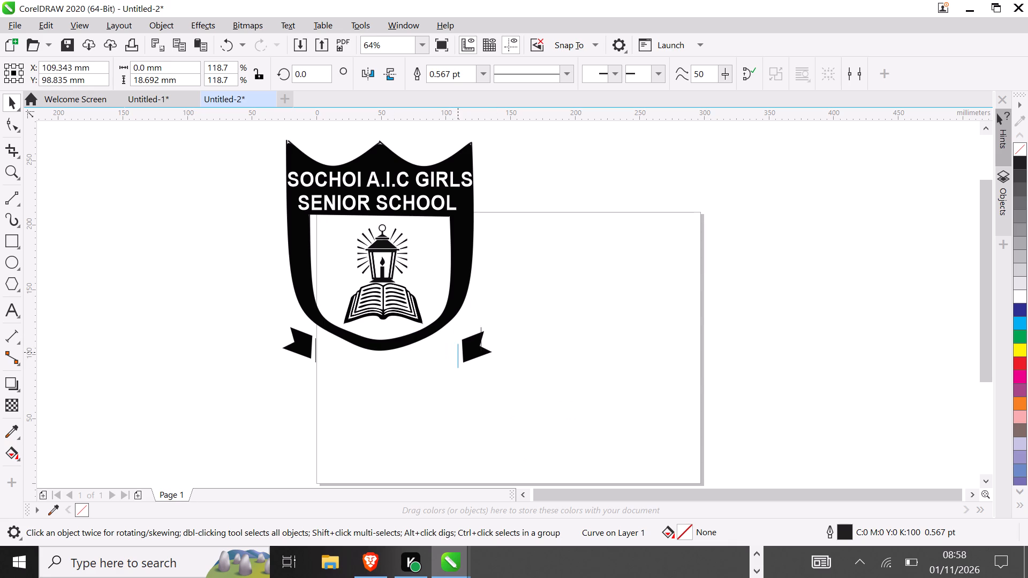
{"action": "left_click_drag", "start_coordinate": [458, 352], "coordinate": [455, 350]}
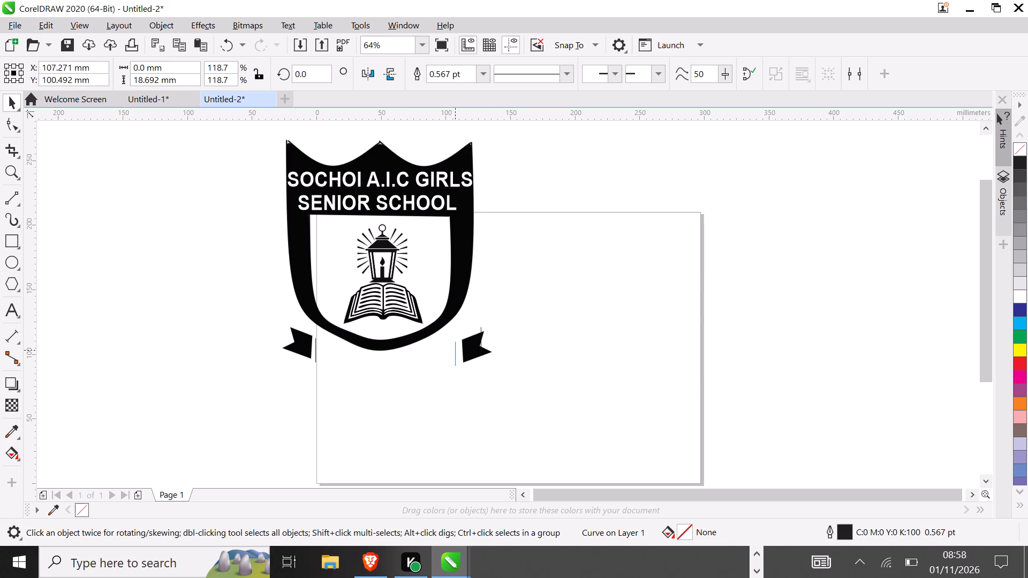
{"action": "left_click_drag", "start_coordinate": [455, 350], "coordinate": [457, 349]}
{"action": "left_click", "coordinate": [587, 358]}
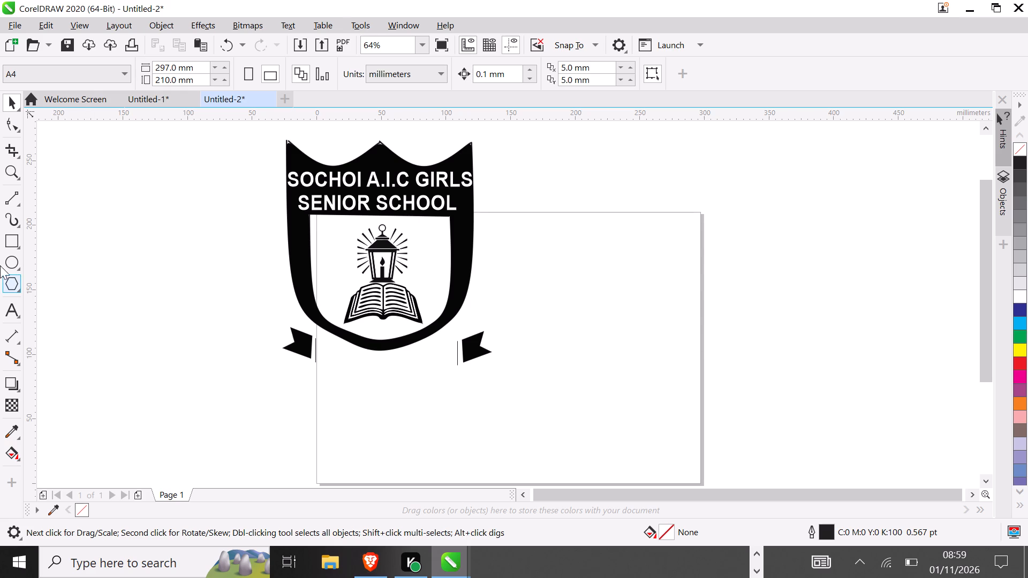
Draw a sagging B-spline curve about 110 mm wide and 11 mm deep between the upper ends of the two vertical lines.
{"action": "left_click", "coordinate": [17, 131]}
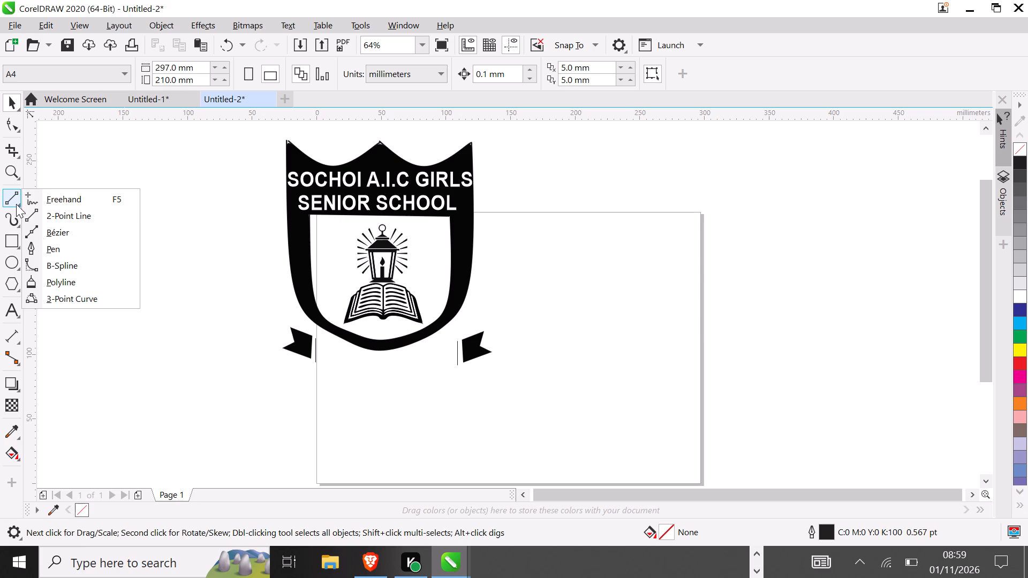
{"action": "left_click", "coordinate": [60, 260]}
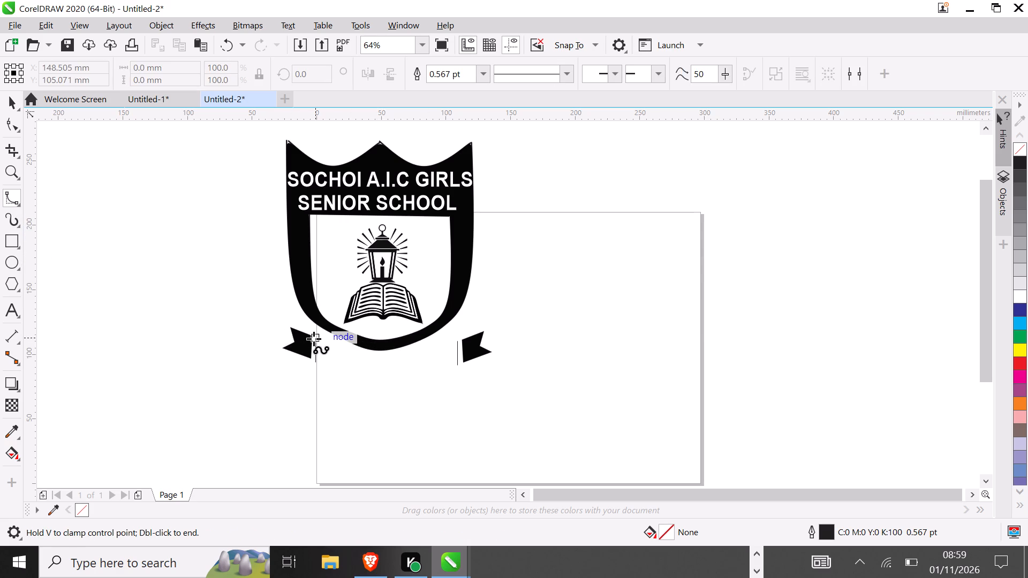
{"action": "left_click_drag", "start_coordinate": [314, 339], "coordinate": [365, 355]}
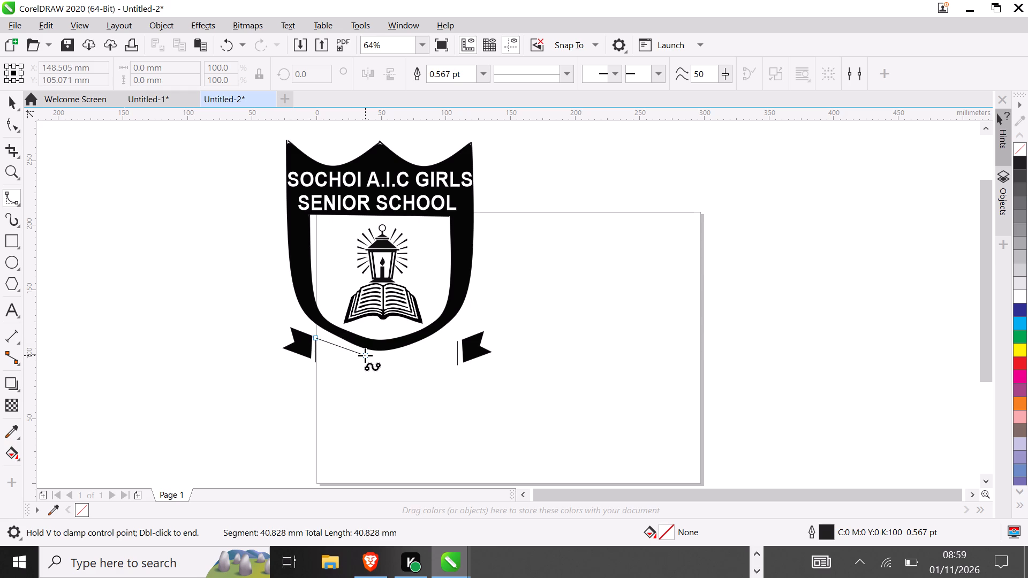
{"action": "left_click_drag", "start_coordinate": [365, 355], "coordinate": [384, 365]}
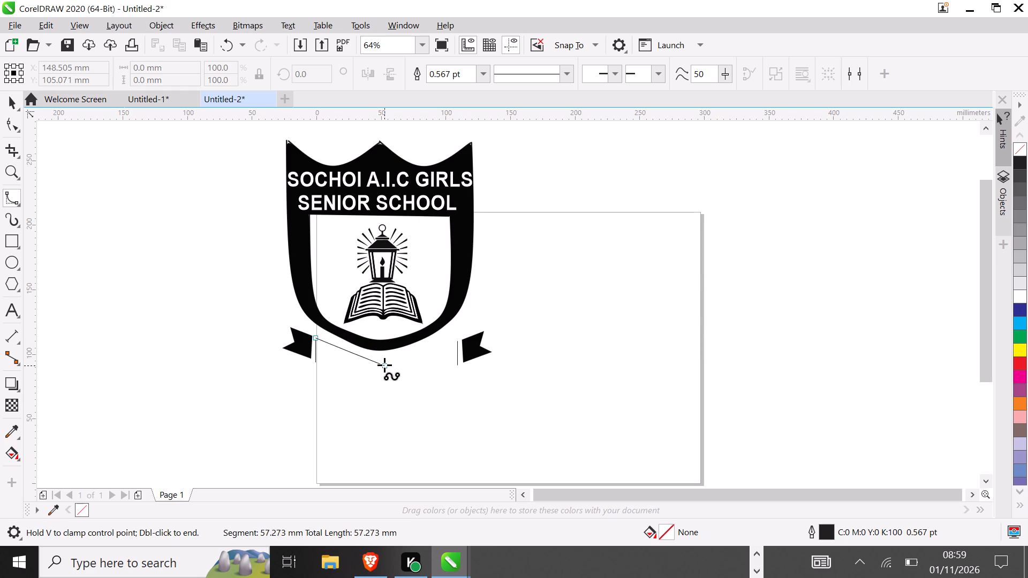
{"action": "left_click_drag", "start_coordinate": [384, 365], "coordinate": [385, 362]}
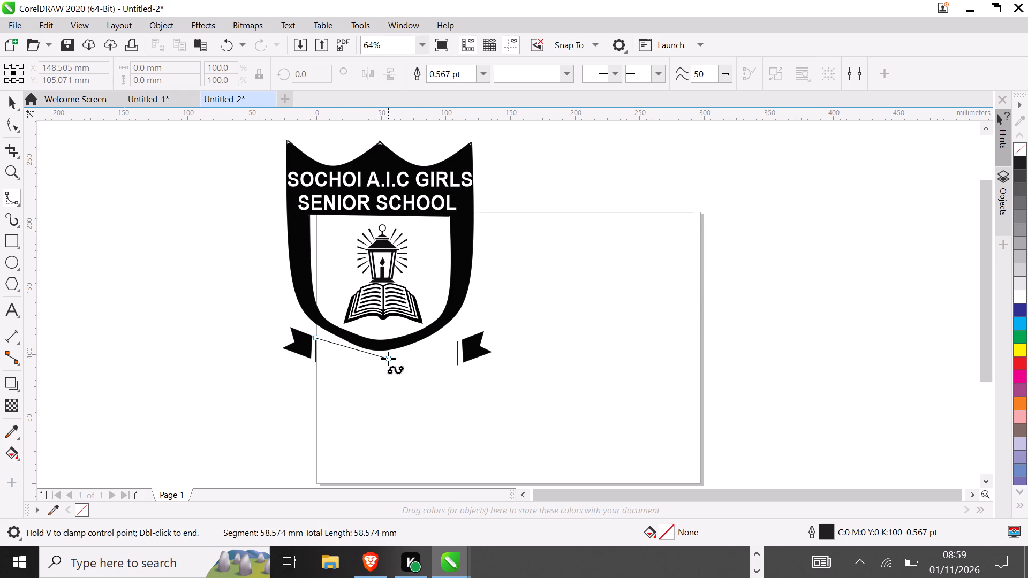
{"action": "left_click", "coordinate": [388, 359]}
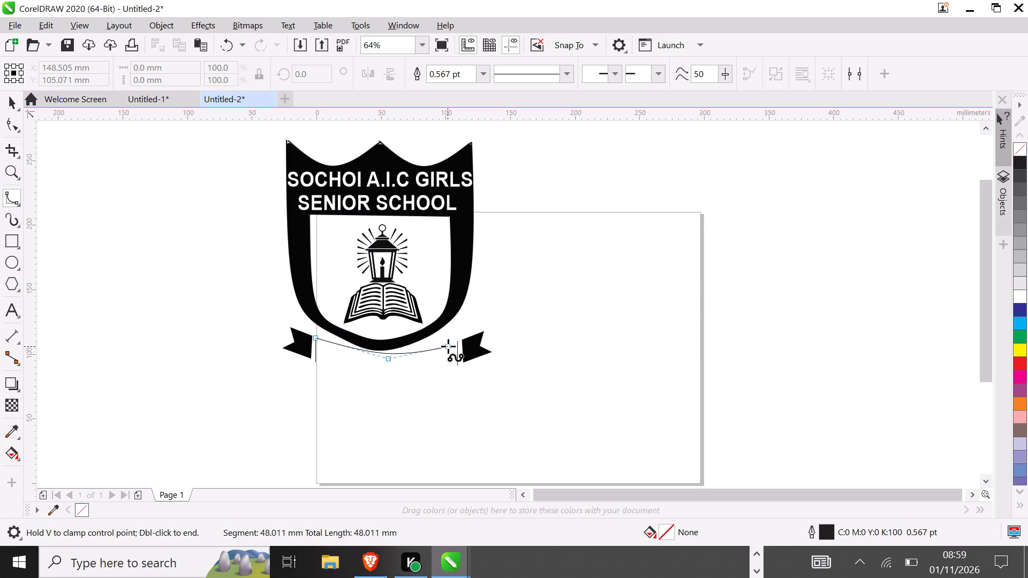
{"action": "left_click", "coordinate": [457, 343]}
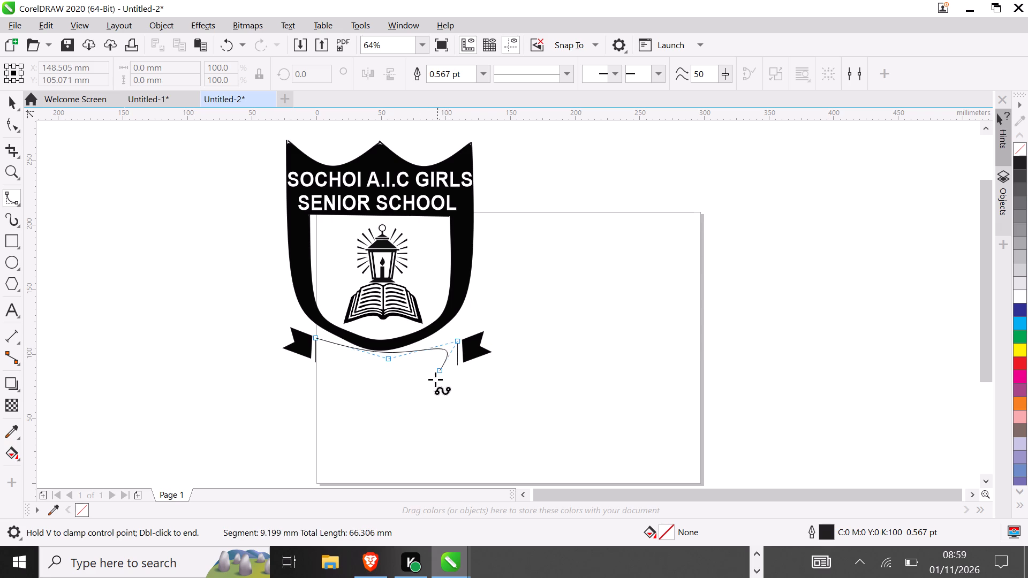
{"action": "double_click", "coordinate": [457, 341]}
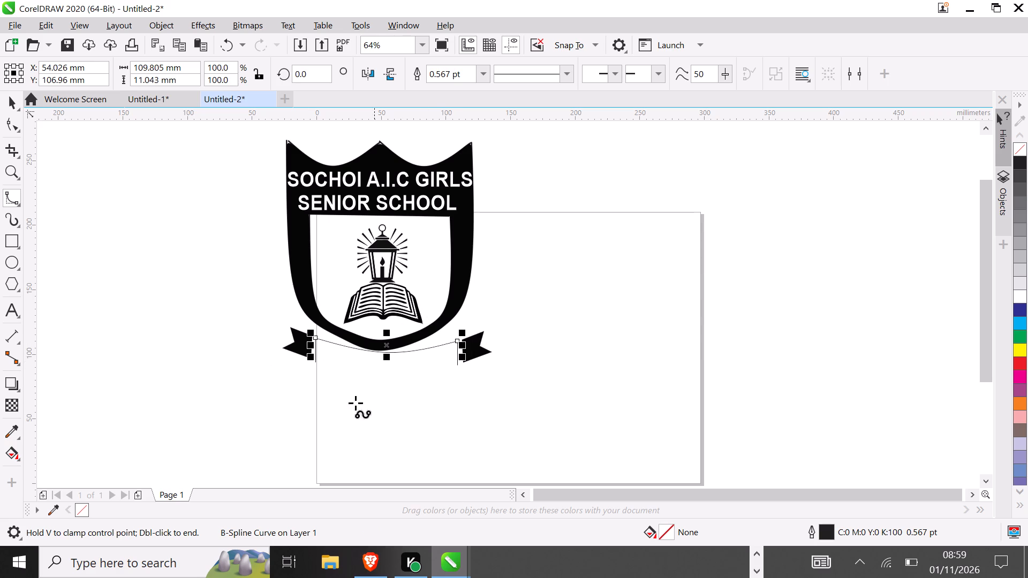
{"action": "left_click", "coordinate": [14, 103]}
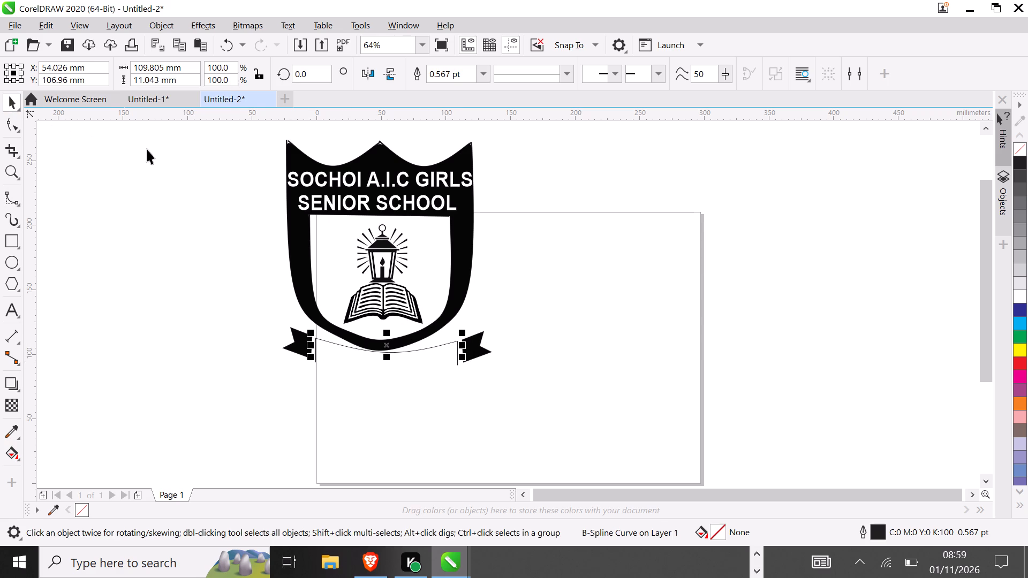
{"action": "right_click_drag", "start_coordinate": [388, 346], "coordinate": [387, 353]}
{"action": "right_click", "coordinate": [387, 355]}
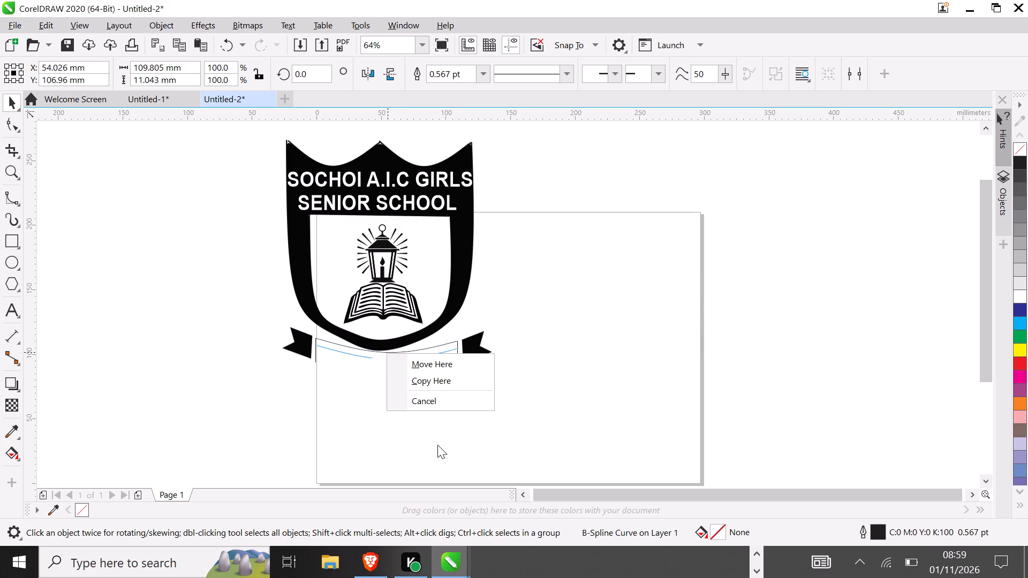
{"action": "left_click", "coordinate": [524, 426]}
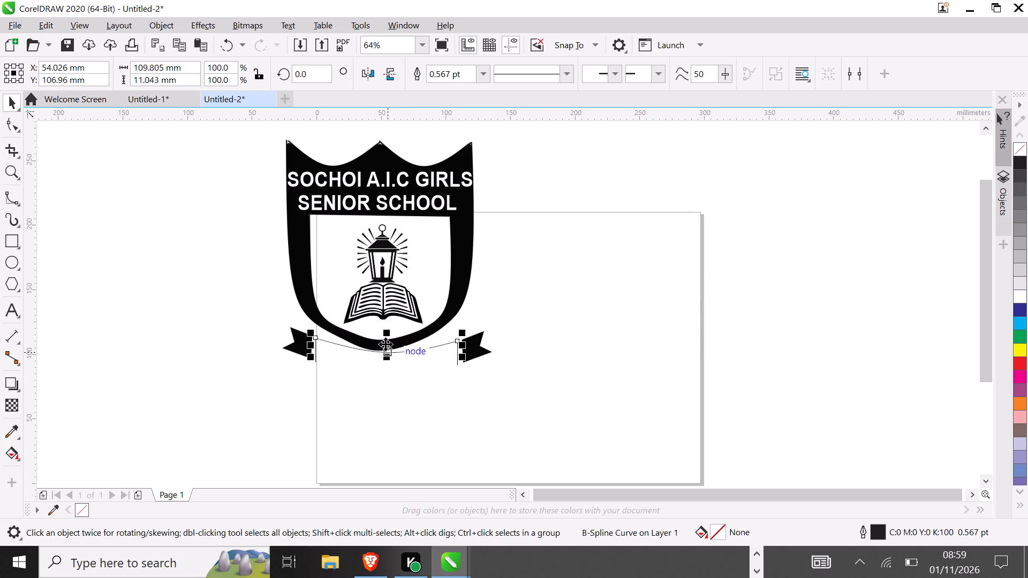
Duplicate the sagging B-spline curve and place the copy across the lower ends of the two vertical lines, at about Y 88.6 mm.
{"action": "right_click_drag", "start_coordinate": [385, 344], "coordinate": [386, 420]}
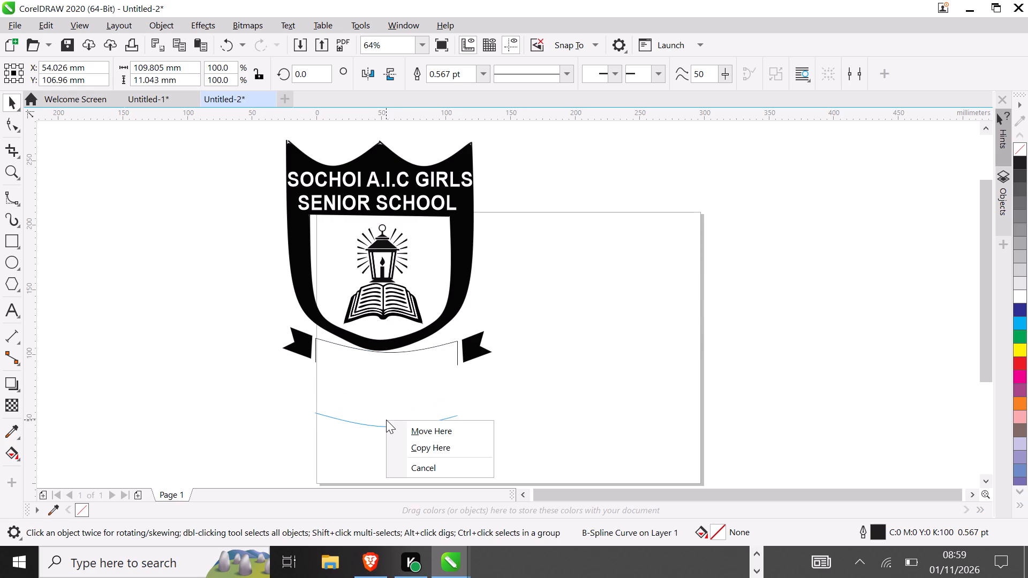
{"action": "left_click", "coordinate": [414, 442]}
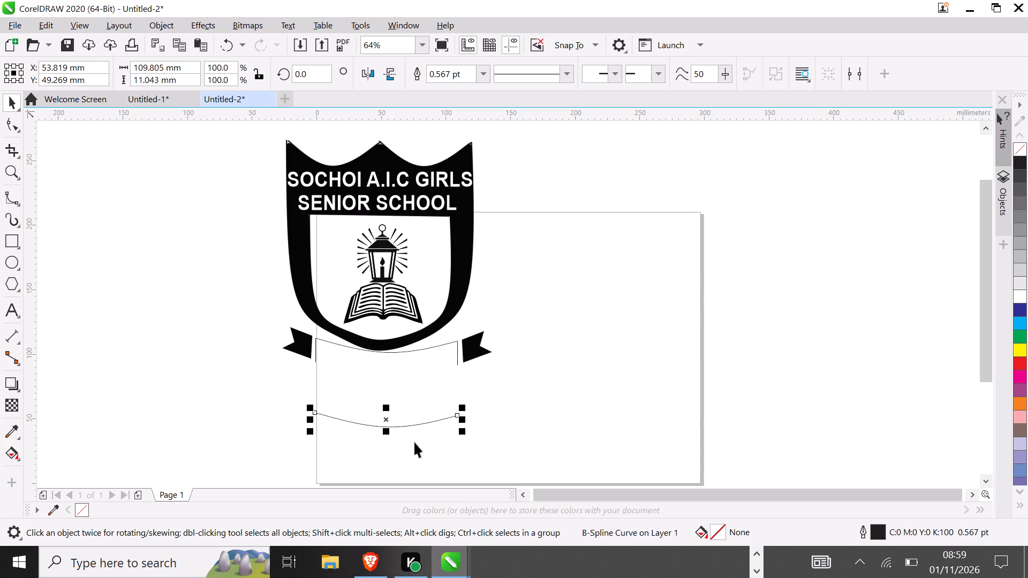
{"action": "left_click_drag", "start_coordinate": [388, 420], "coordinate": [386, 384]}
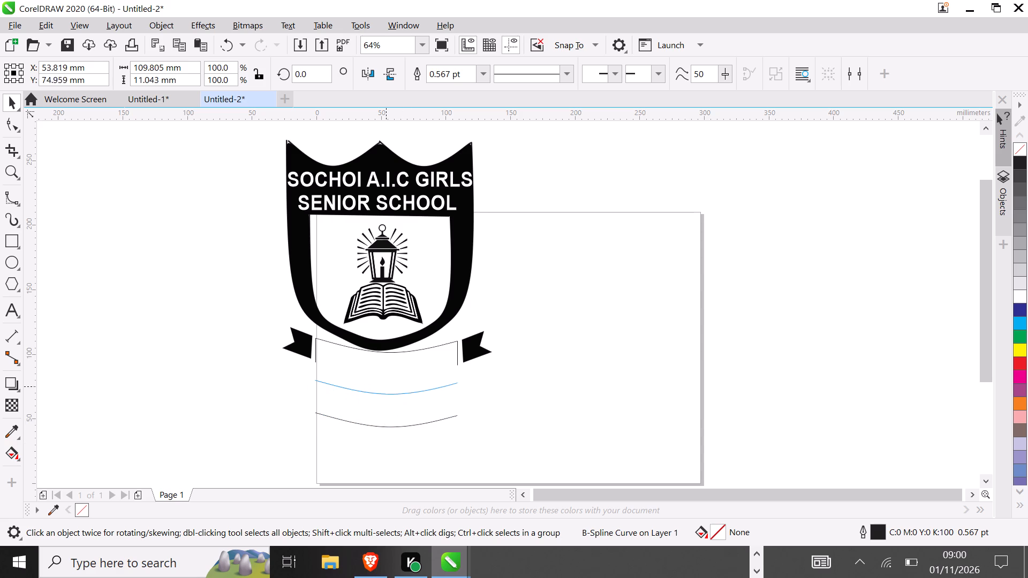
{"action": "left_click_drag", "start_coordinate": [386, 384], "coordinate": [386, 369]}
{"action": "left_click", "coordinate": [460, 431]}
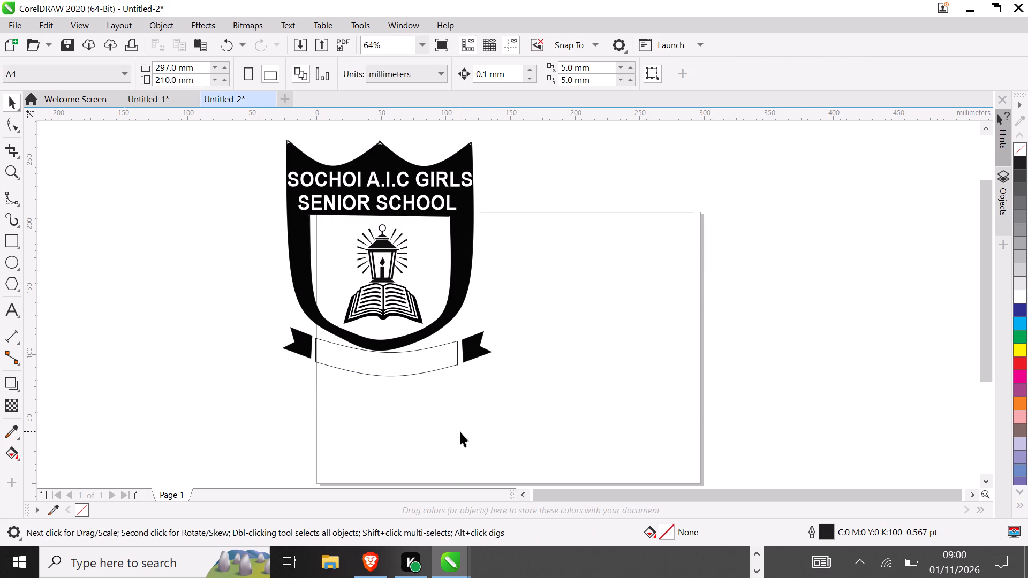
{"action": "left_click", "coordinate": [460, 431]}
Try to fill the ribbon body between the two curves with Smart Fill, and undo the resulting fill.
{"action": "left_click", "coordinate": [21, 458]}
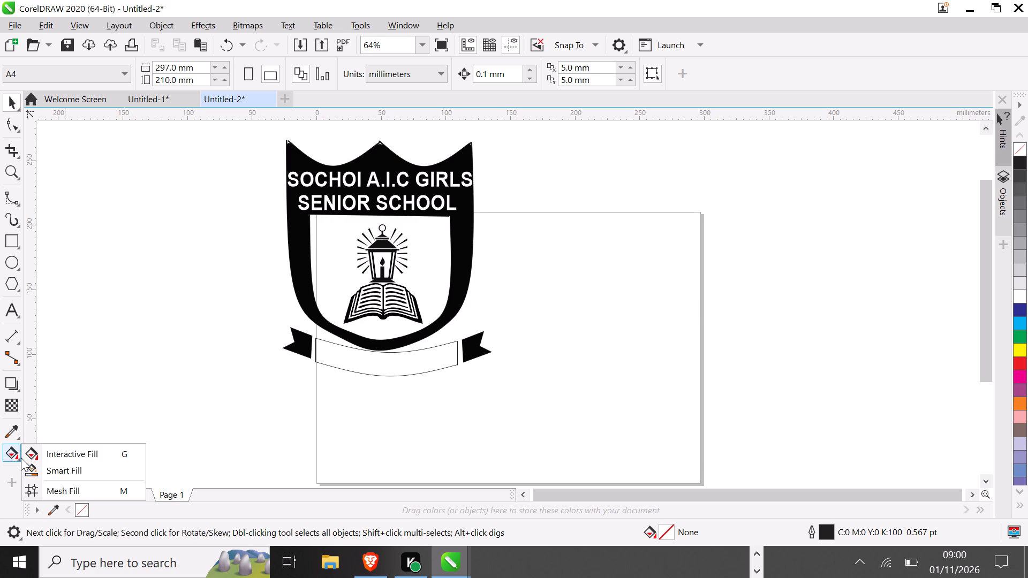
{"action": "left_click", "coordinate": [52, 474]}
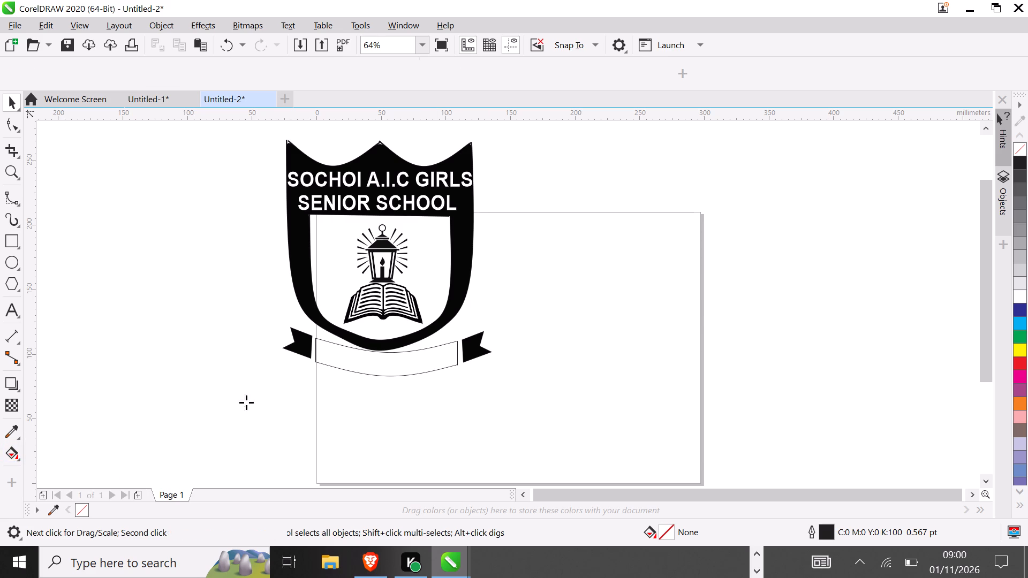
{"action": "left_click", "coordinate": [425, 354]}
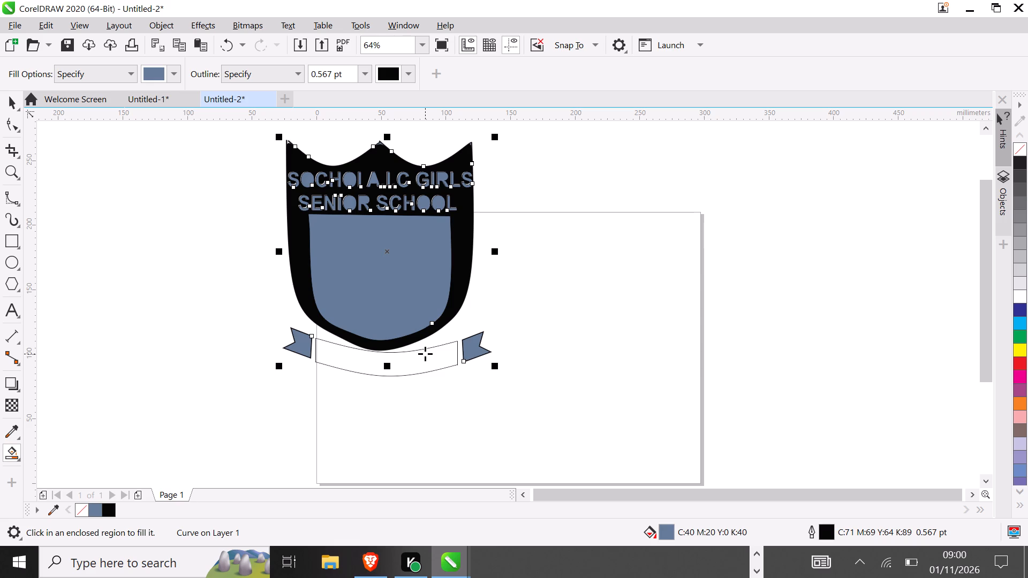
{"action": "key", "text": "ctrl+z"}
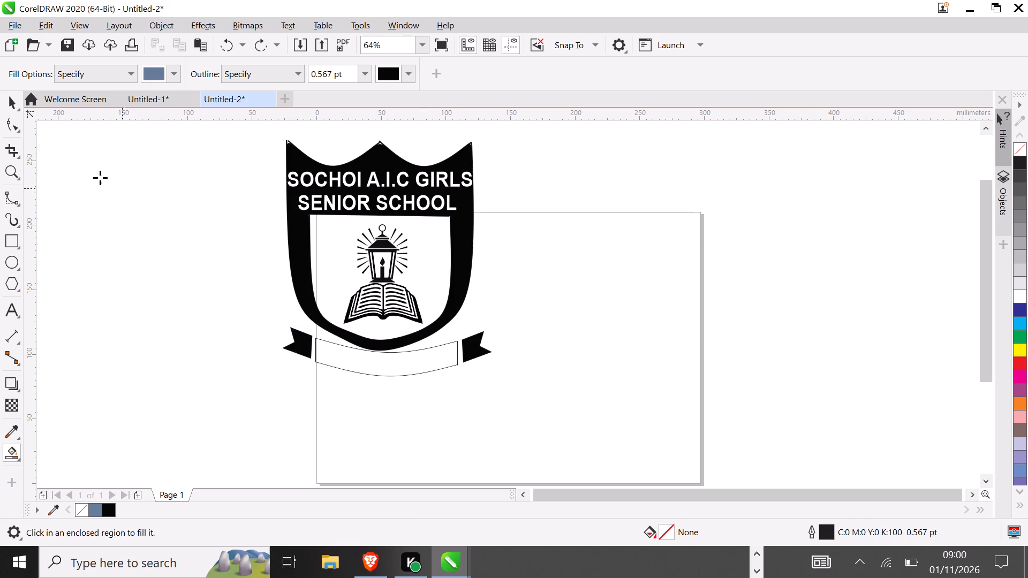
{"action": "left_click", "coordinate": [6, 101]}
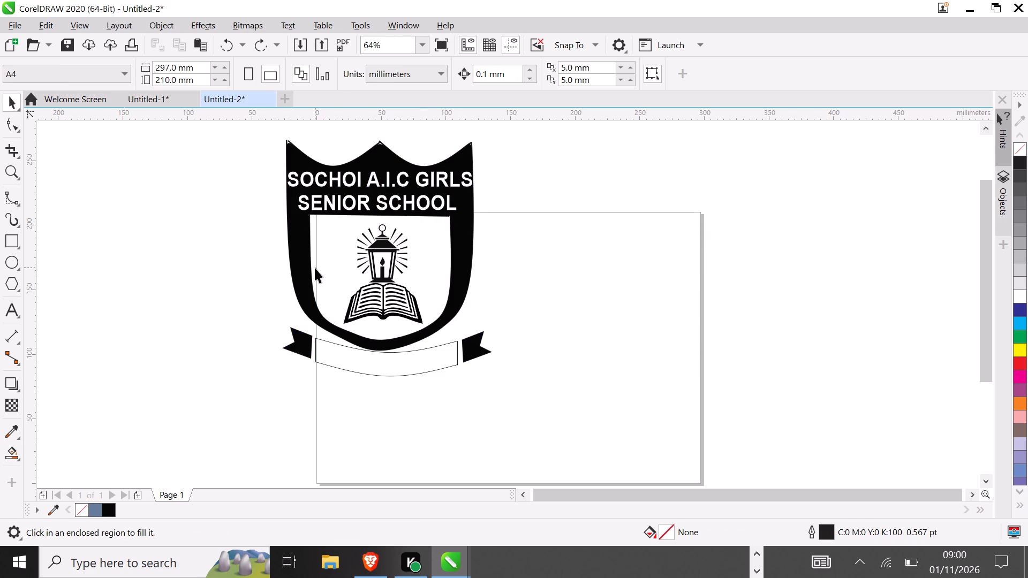
Nudge the ribbon's upper curve down 0.5 mm to meet the upper ends of the vertical lines.
{"action": "left_click", "coordinate": [424, 348]}
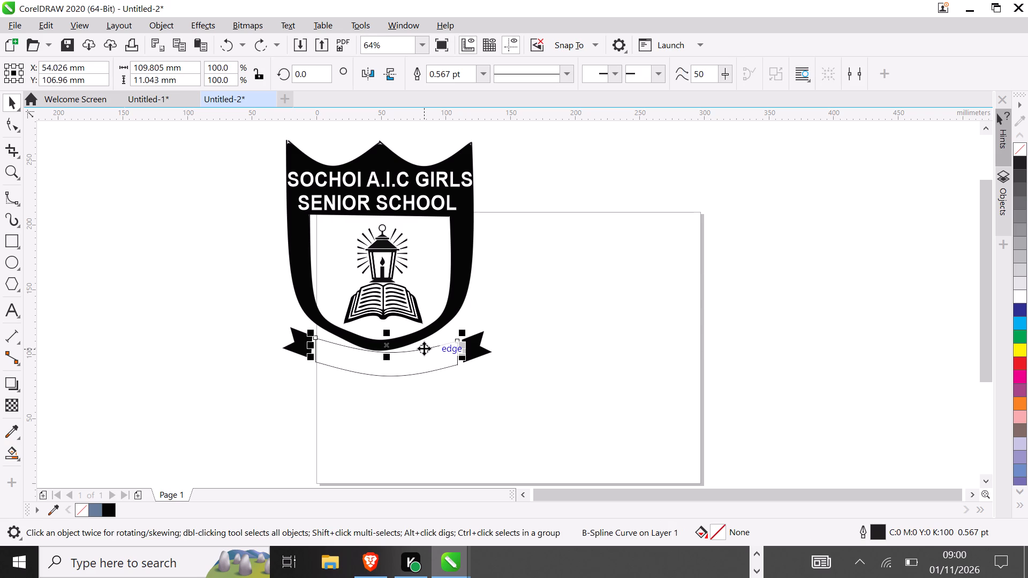
{"action": "key", "text": "Down"}
{"action": "key", "text": "Down"}
{"action": "key", "text": "Down"}
{"action": "key", "text": "Down"}
{"action": "key", "text": "Down"}
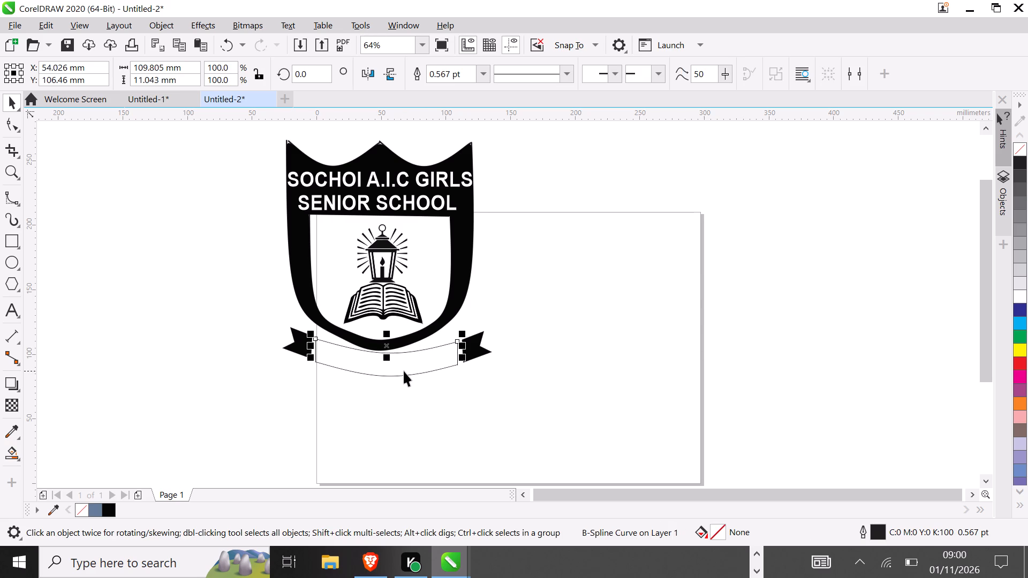
Nudge the ribbon's lower curve up slightly in 0.1 mm increments to meet the lower ends of the vertical lines.
{"action": "left_click", "coordinate": [402, 375]}
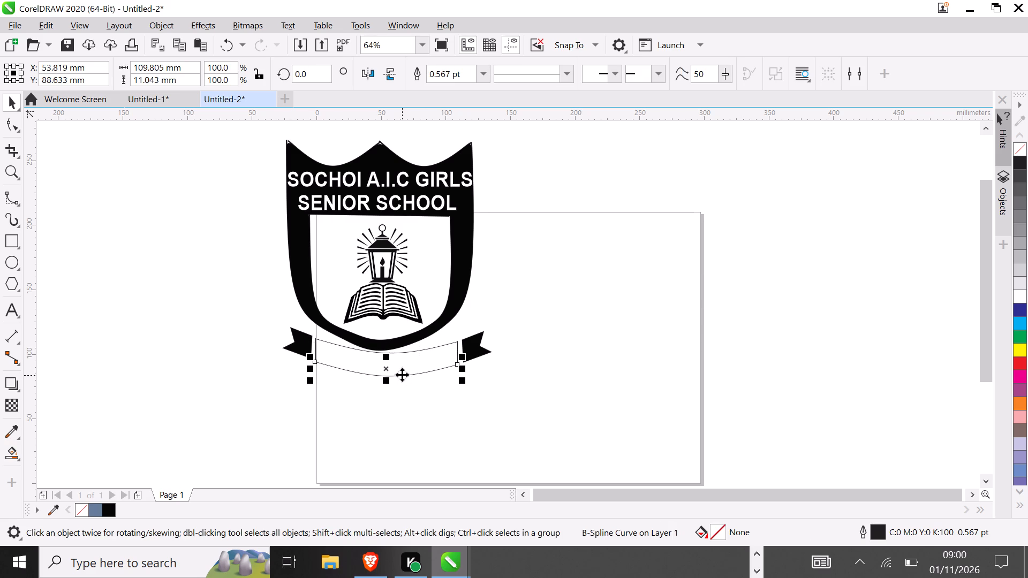
{"action": "key", "text": "Up"}
{"action": "key", "text": "Up"}
{"action": "key", "text": "Up"}
{"action": "key", "text": "Up"}
{"action": "key", "text": "Up"}
{"action": "key", "text": "Up"}
{"action": "key", "text": "Up"}
{"action": "left_click", "coordinate": [450, 414]}
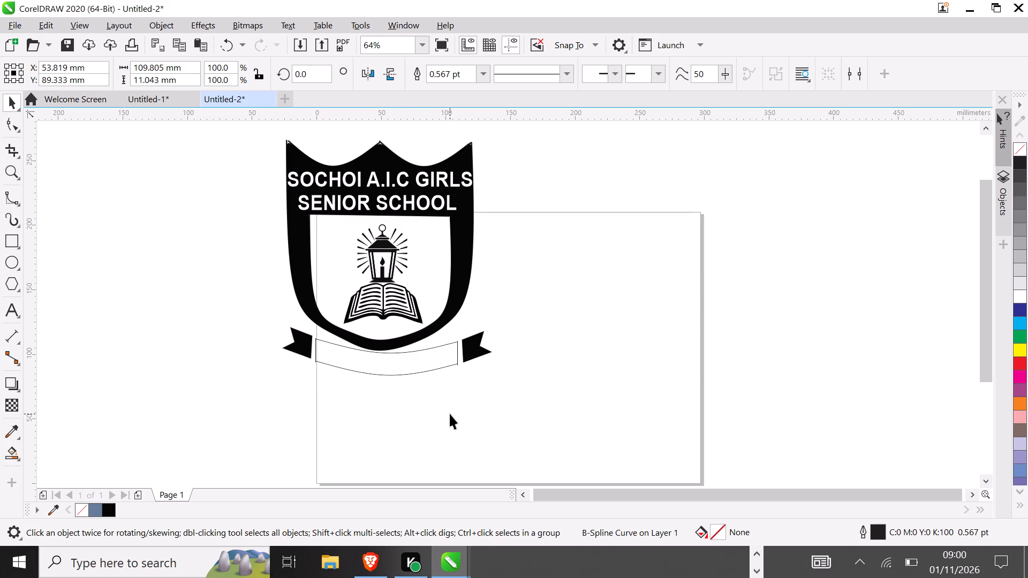
Activate Smart Fill for filling the ribbon body enclosed by the curves and vertical lines.
{"action": "left_click", "coordinate": [13, 449]}
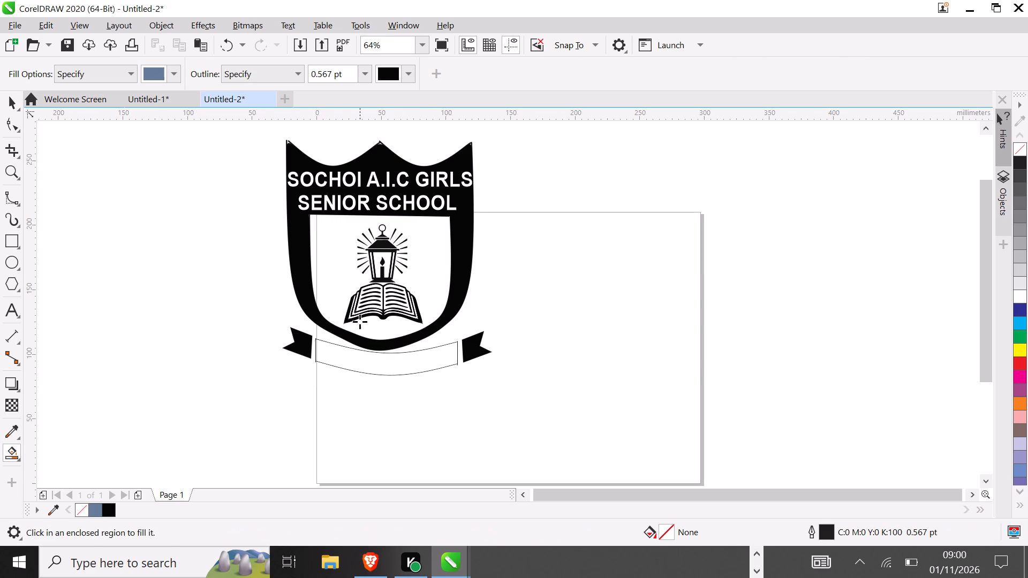
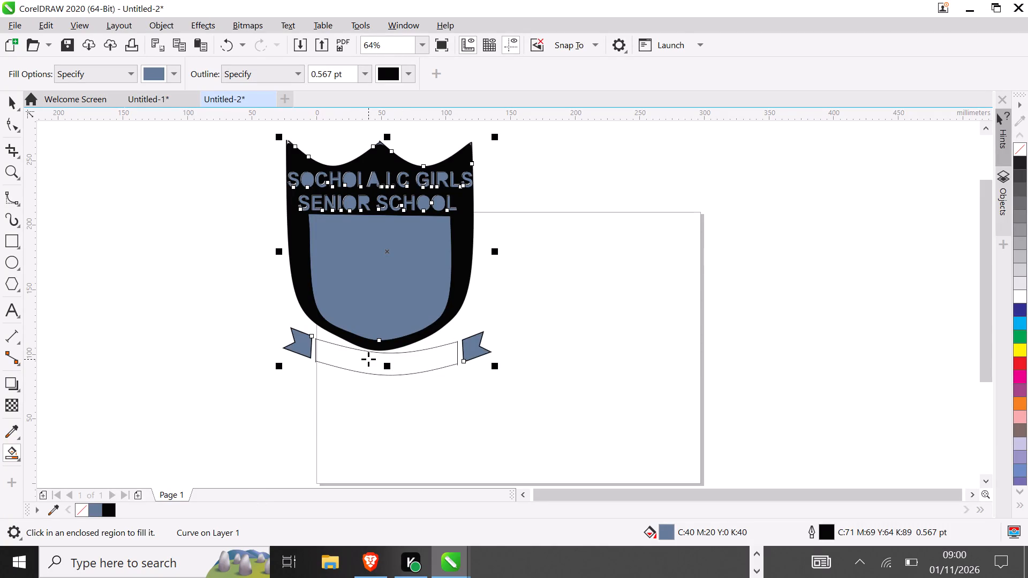
Undo the Smart Fill that coloured the shield, lettering and ribbon tails.
{"action": "key", "text": "ctrl+z"}
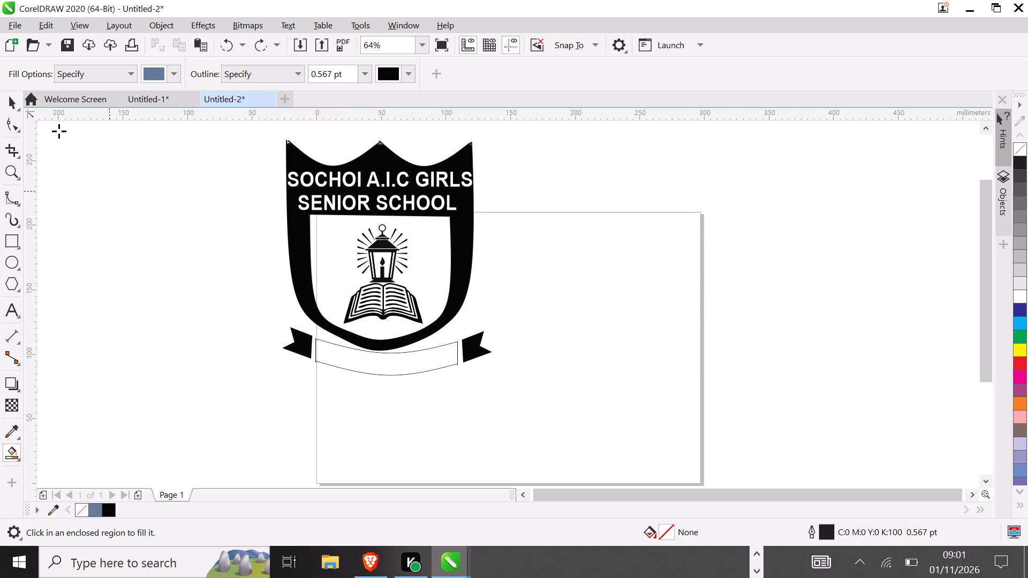
Move the ribbon's lower curve clear below the crest and scale it up to about 112 mm wide.
{"action": "left_click", "coordinate": [11, 99]}
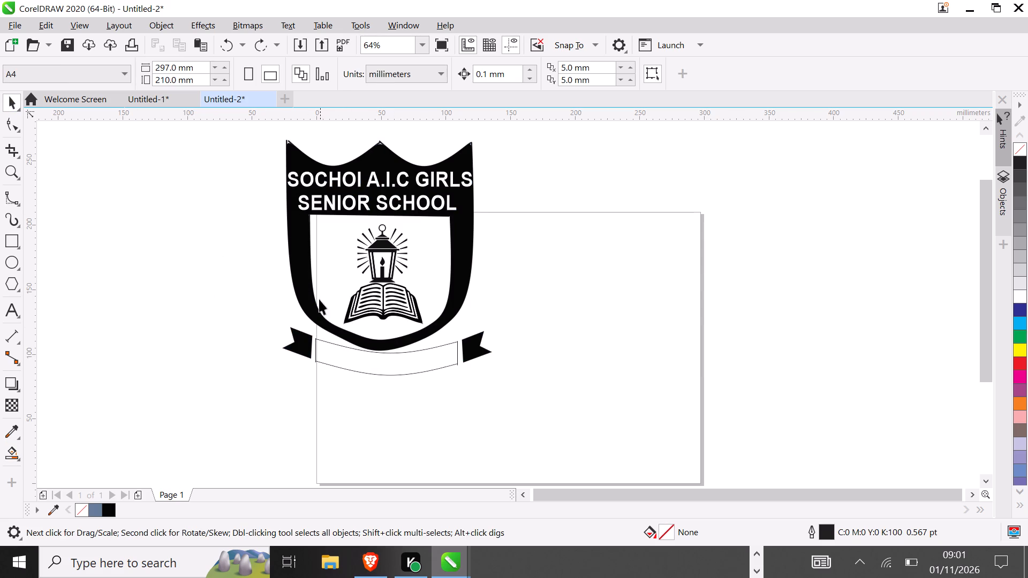
{"action": "left_click", "coordinate": [321, 339]}
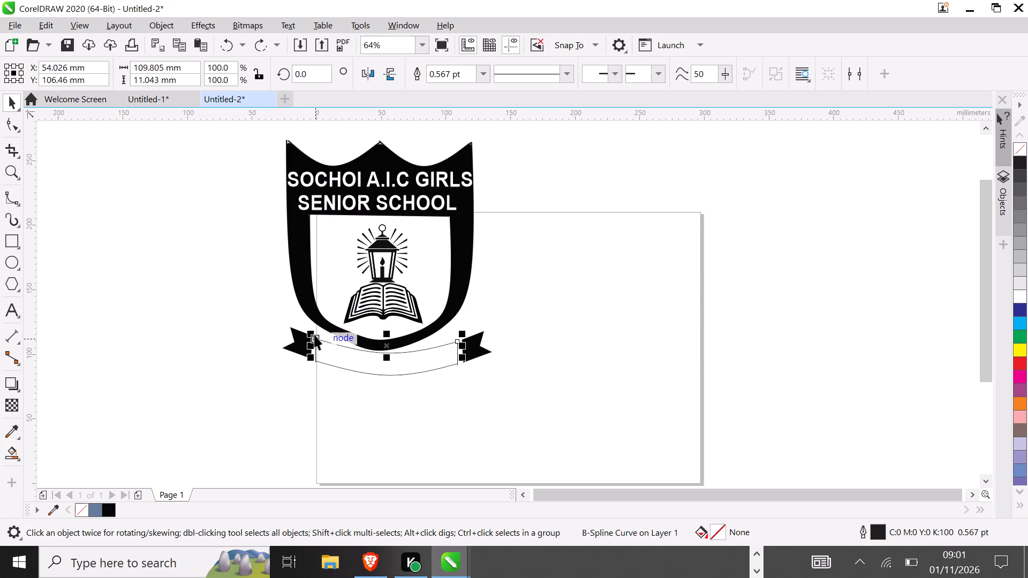
{"action": "left_click_drag", "start_coordinate": [350, 382], "coordinate": [361, 374]}
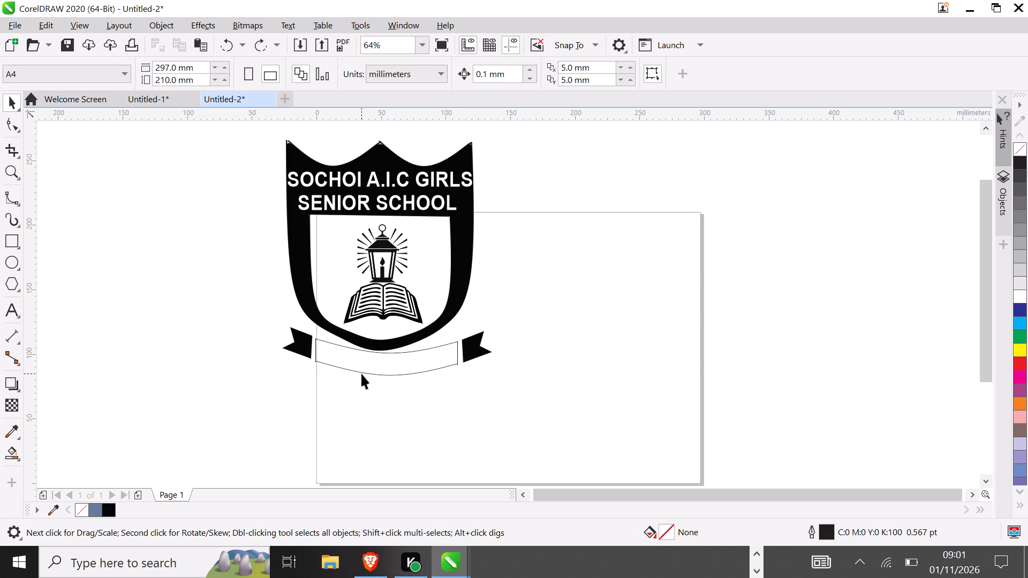
{"action": "left_click", "coordinate": [363, 372]}
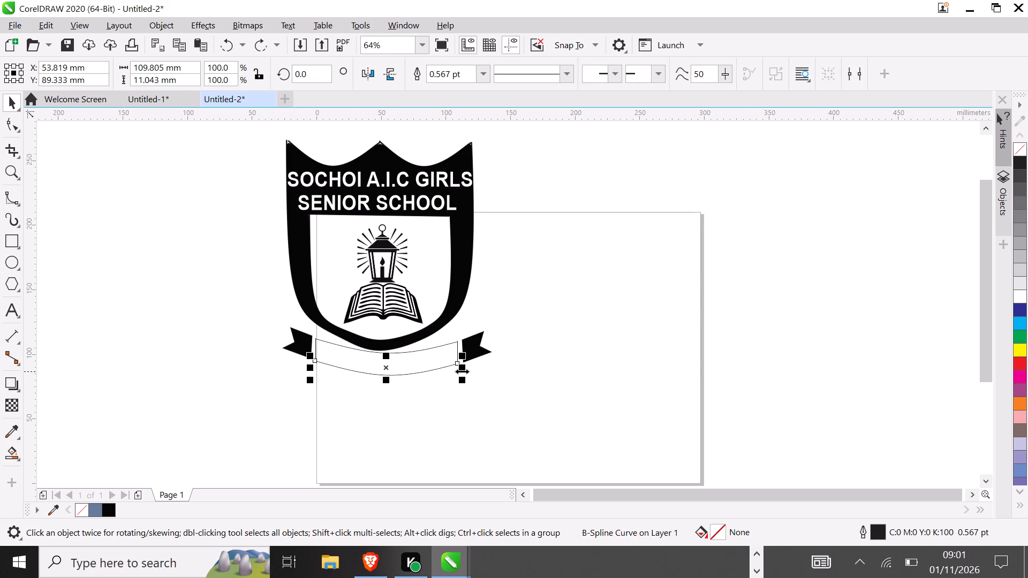
{"action": "left_click", "coordinate": [463, 371]}
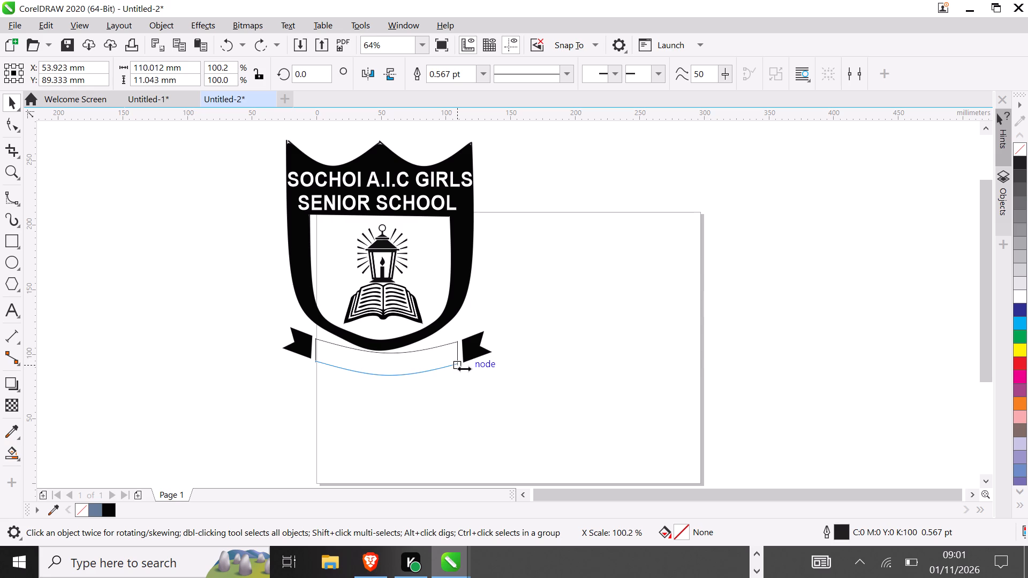
{"action": "left_click_drag", "start_coordinate": [384, 368], "coordinate": [383, 376]}
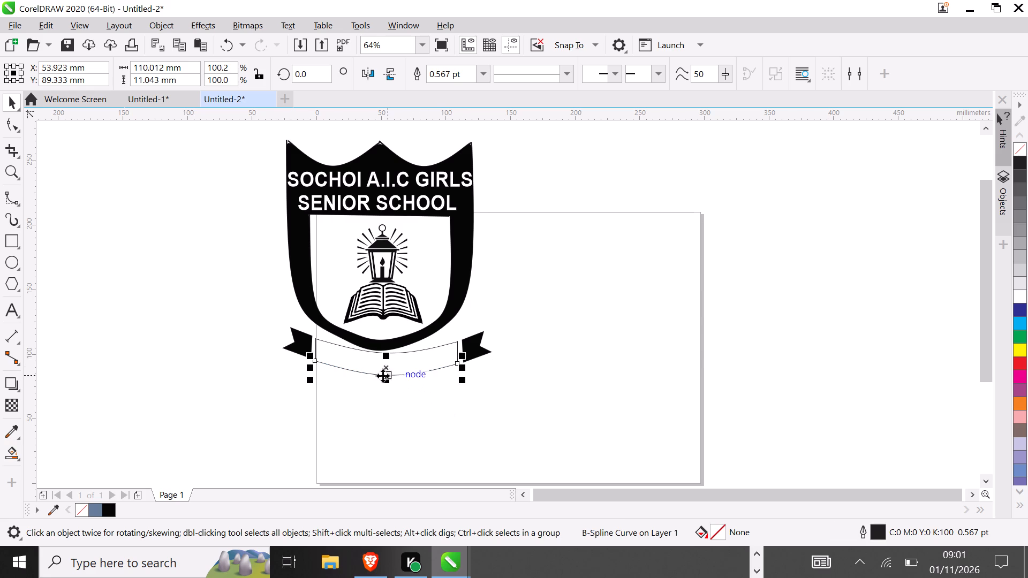
{"action": "left_click_drag", "start_coordinate": [383, 376], "coordinate": [374, 457]}
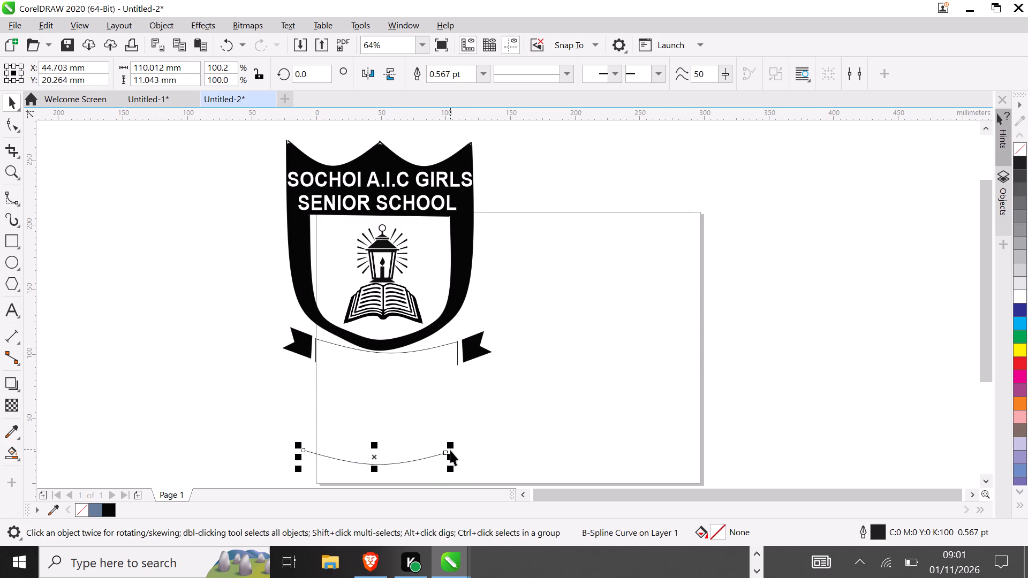
{"action": "left_click", "coordinate": [450, 444]}
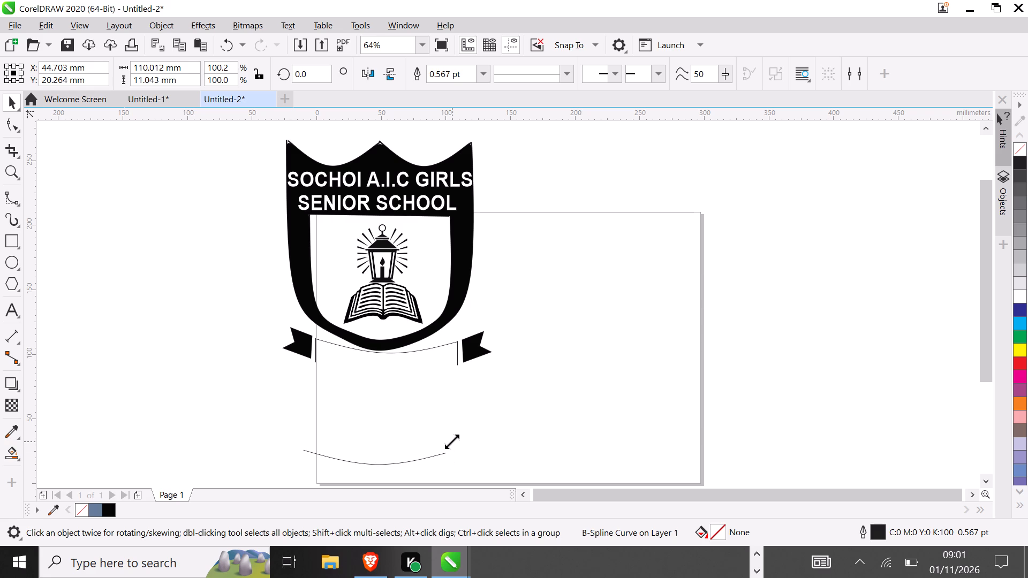
Move the enlarged curve back up so it crosses the lower ends of both vertical ribbon lines.
{"action": "left_click_drag", "start_coordinate": [376, 457], "coordinate": [390, 370]}
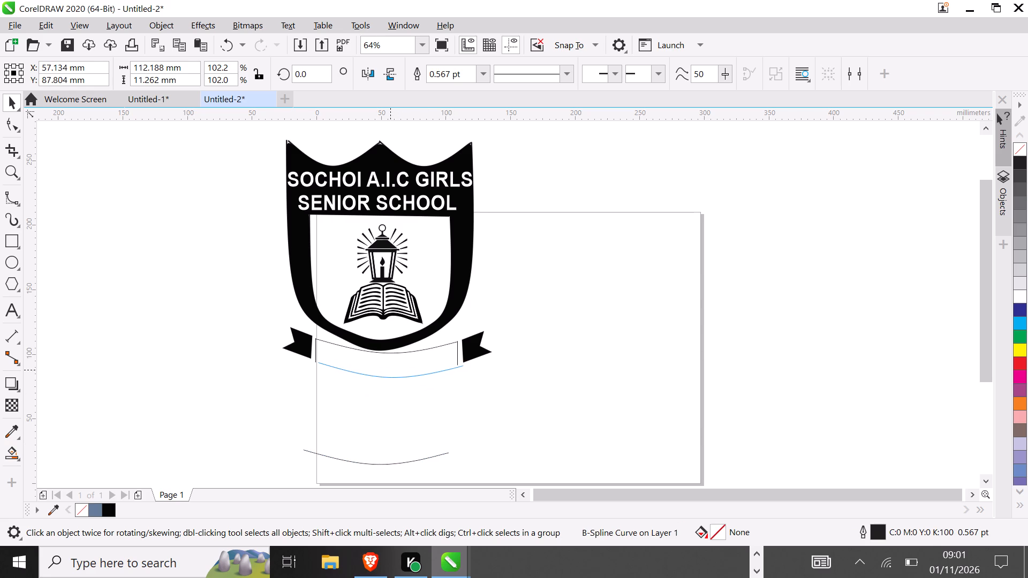
{"action": "left_click_drag", "start_coordinate": [390, 370], "coordinate": [387, 369]}
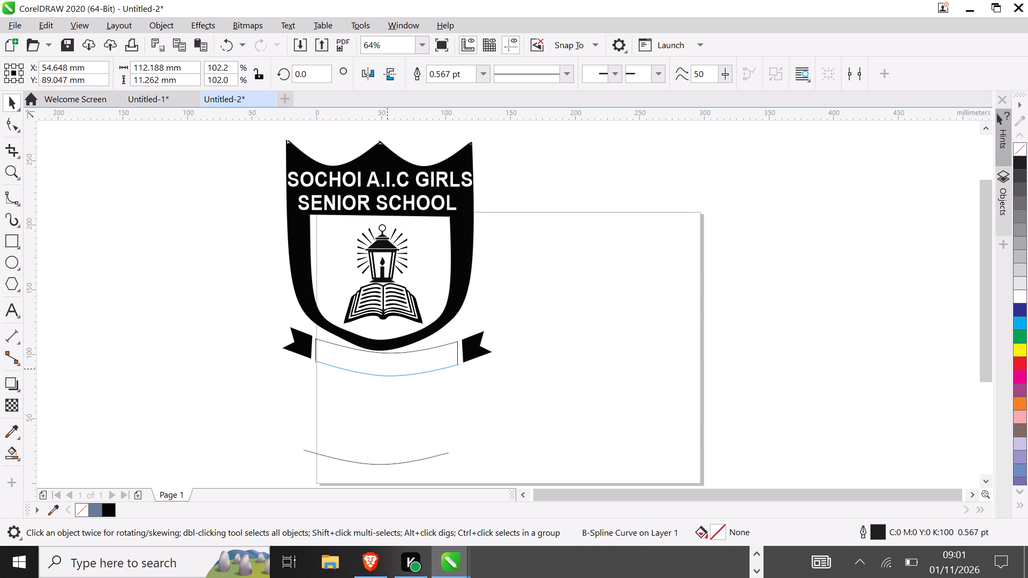
{"action": "left_click_drag", "start_coordinate": [387, 369], "coordinate": [387, 369]}
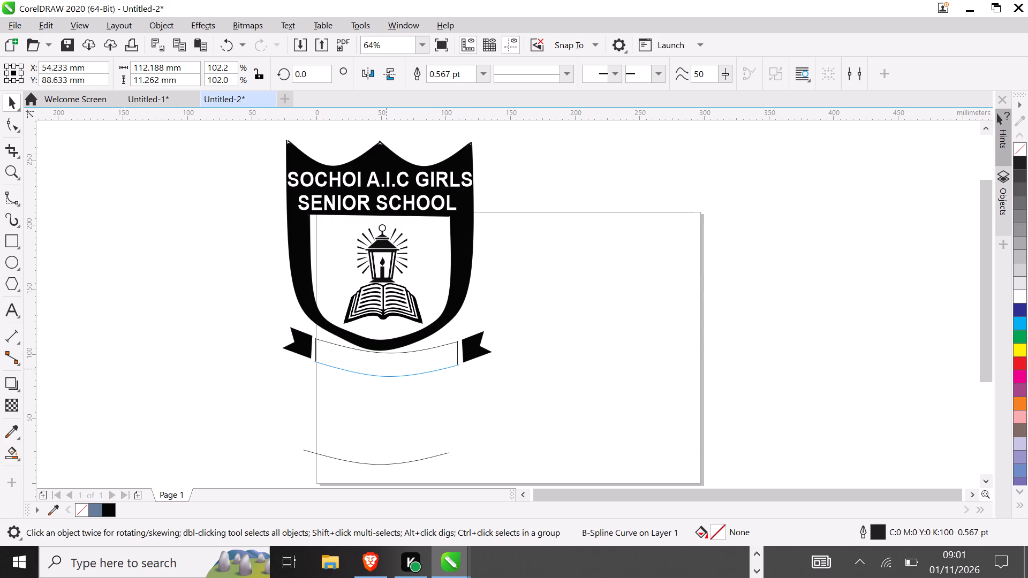
{"action": "left_click_drag", "start_coordinate": [387, 369], "coordinate": [387, 368]}
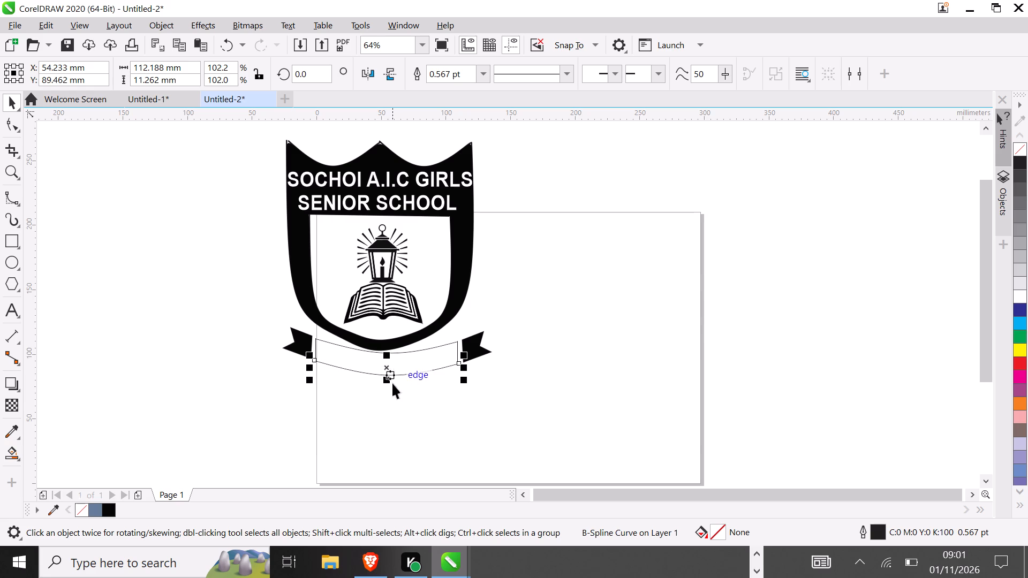
Delete the ribbon's upper curve.
{"action": "left_click", "coordinate": [406, 352]}
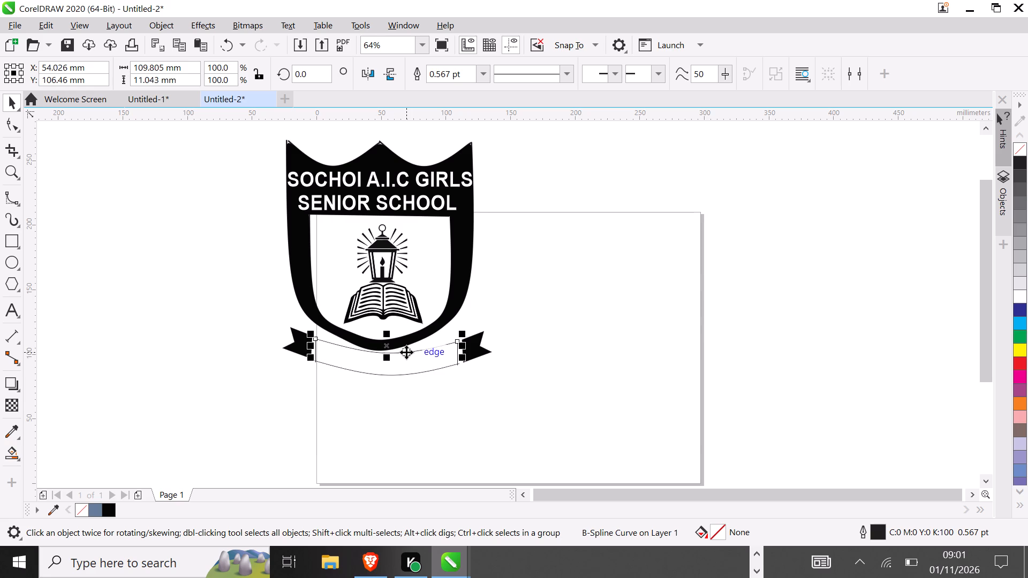
{"action": "key", "text": "BackSpace"}
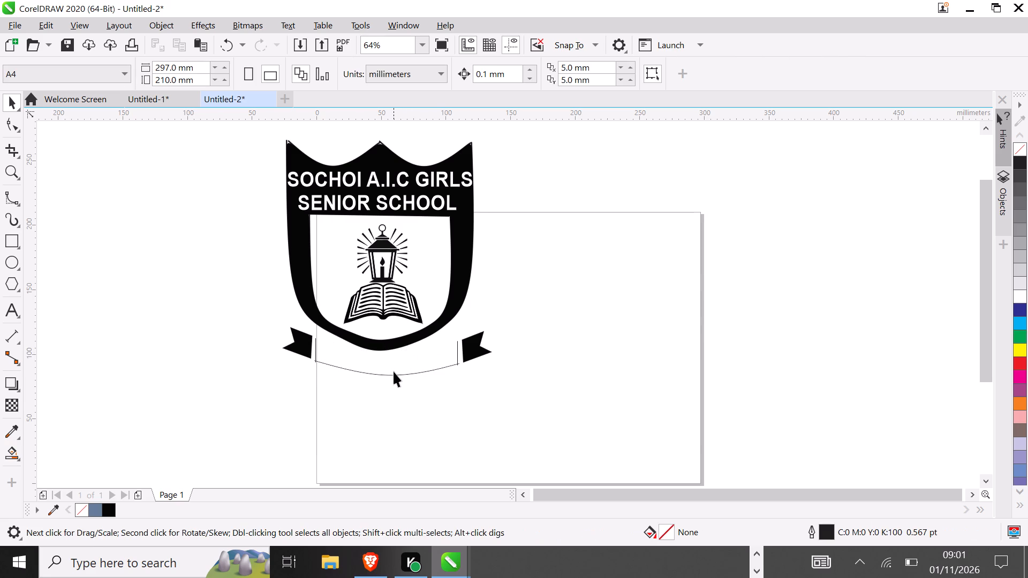
Place a copy of the ribbon's lower curve in the empty space below the original.
{"action": "left_click", "coordinate": [394, 374]}
{"action": "right_click_drag", "start_coordinate": [394, 374], "coordinate": [403, 422]}
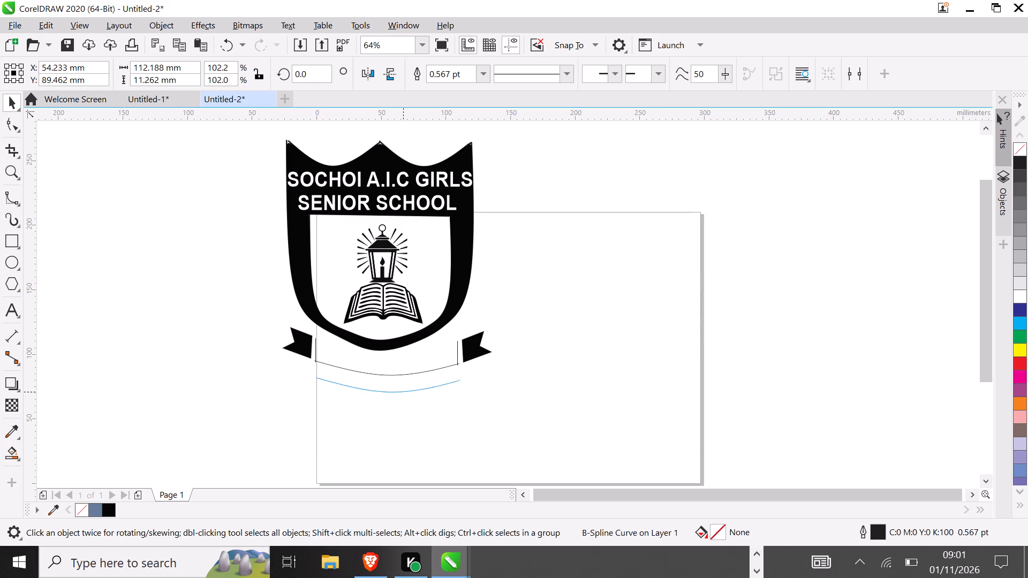
{"action": "right_click_drag", "start_coordinate": [403, 422], "coordinate": [404, 422]}
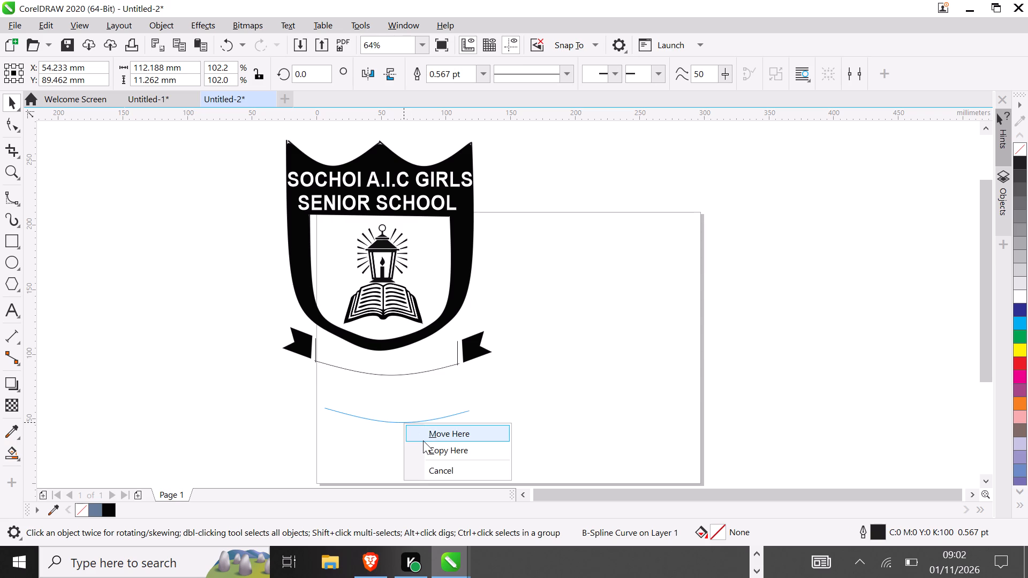
{"action": "left_click_drag", "start_coordinate": [429, 459], "coordinate": [429, 453]}
{"action": "left_click", "coordinate": [429, 453]}
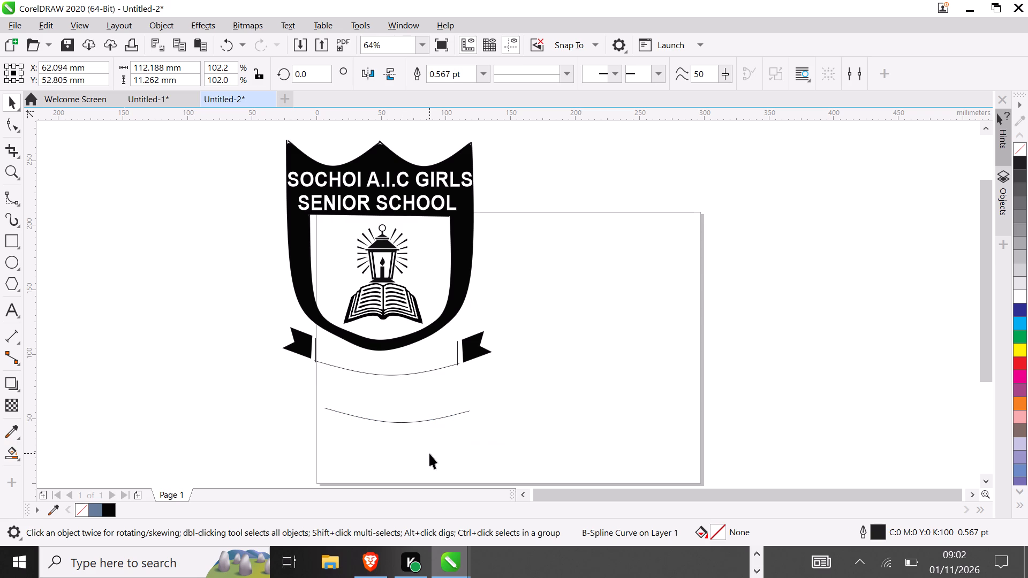
Move the copied curve up beneath the shield so it crosses the upper ends of both vertical ribbon lines.
{"action": "left_click_drag", "start_coordinate": [420, 427], "coordinate": [415, 415]}
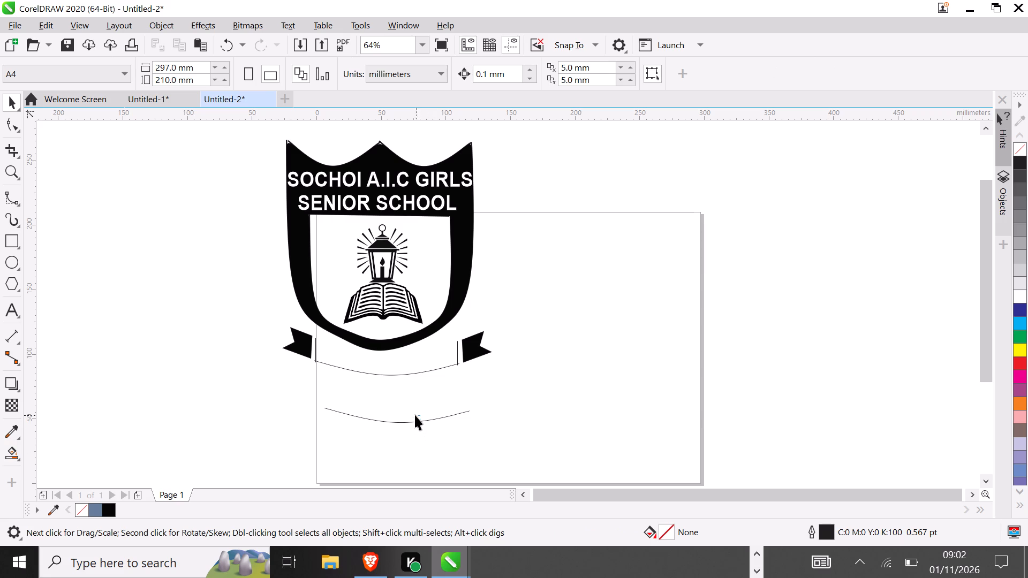
{"action": "left_click_drag", "start_coordinate": [415, 415], "coordinate": [414, 415]}
{"action": "left_click", "coordinate": [414, 417]}
{"action": "left_click_drag", "start_coordinate": [399, 417], "coordinate": [389, 376]}
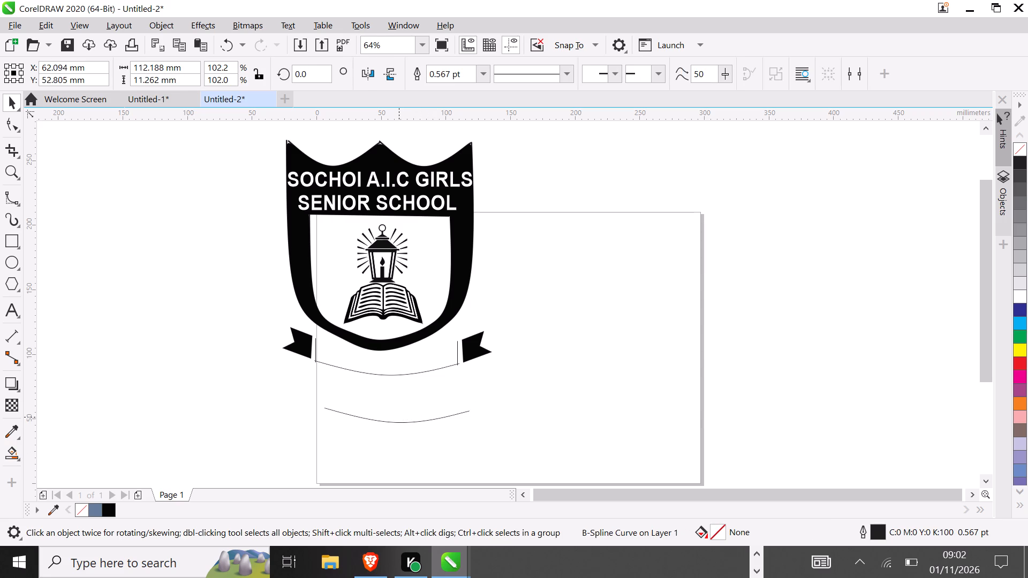
{"action": "left_click_drag", "start_coordinate": [389, 376], "coordinate": [389, 347]}
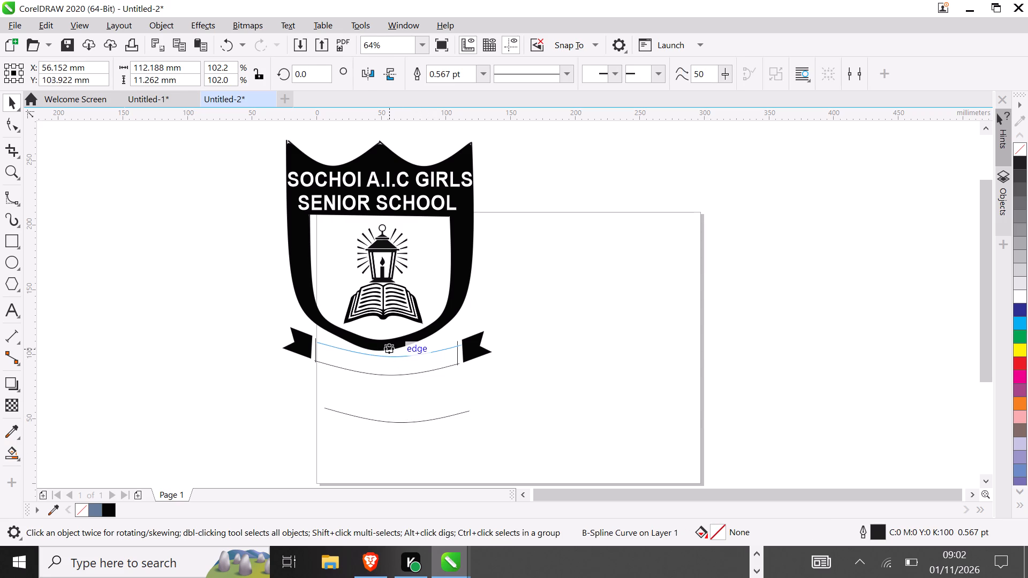
{"action": "left_click_drag", "start_coordinate": [389, 347], "coordinate": [387, 345]}
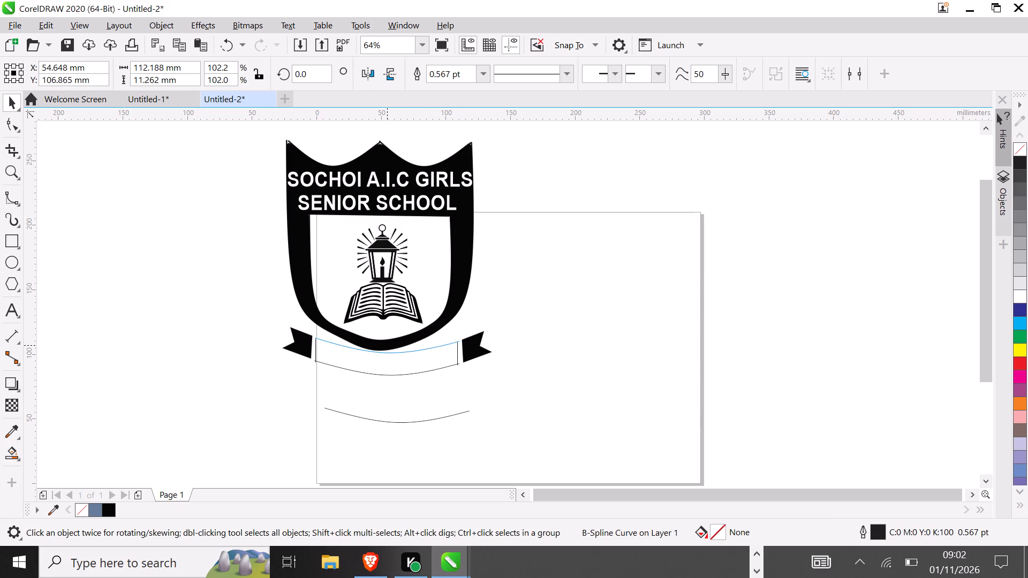
{"action": "left_click_drag", "start_coordinate": [387, 345], "coordinate": [385, 346]}
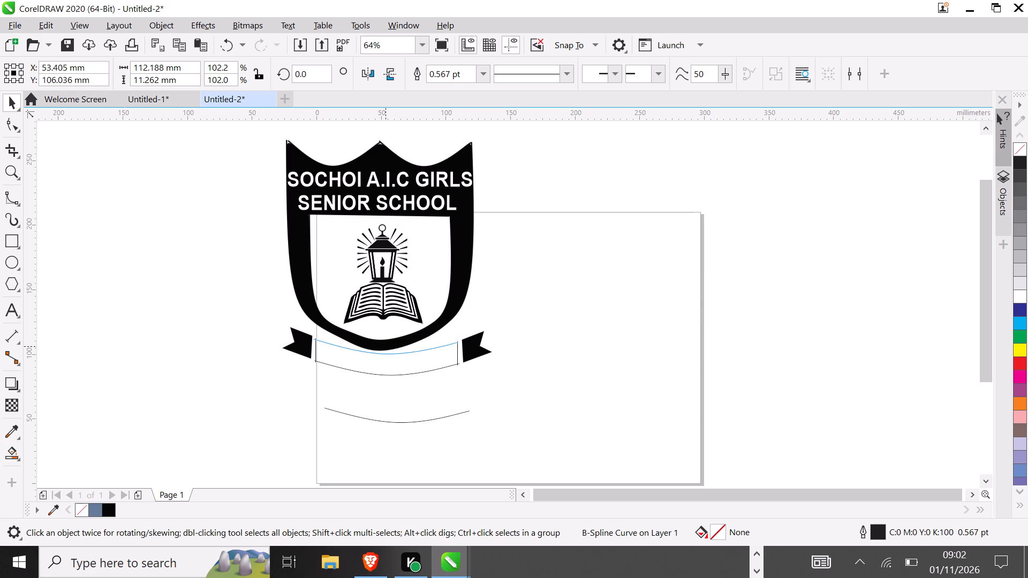
{"action": "left_click_drag", "start_coordinate": [385, 346], "coordinate": [388, 346]}
{"action": "left_click_drag", "start_coordinate": [388, 346], "coordinate": [387, 346]}
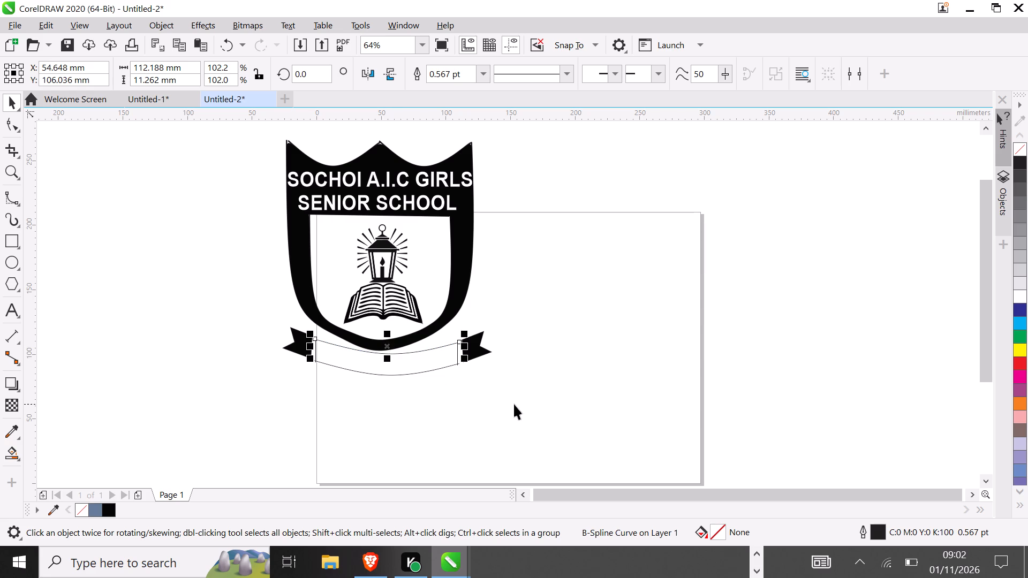
{"action": "left_click", "coordinate": [514, 404]}
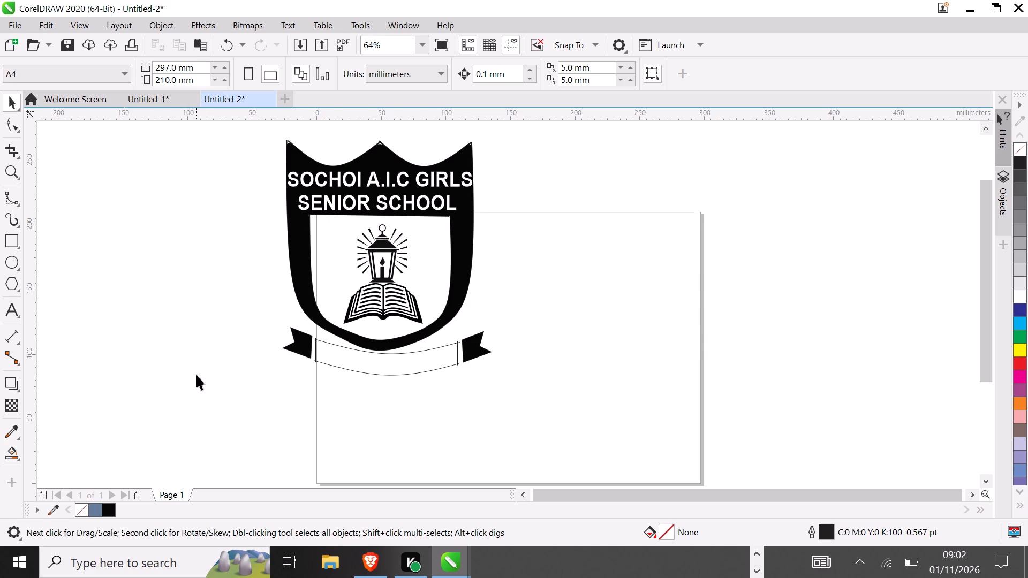
Smart Fill the enclosed ribbon body and recolour the fill black to match the ribbon tails.
{"action": "left_click", "coordinate": [19, 450]}
{"action": "left_click", "coordinate": [399, 365]}
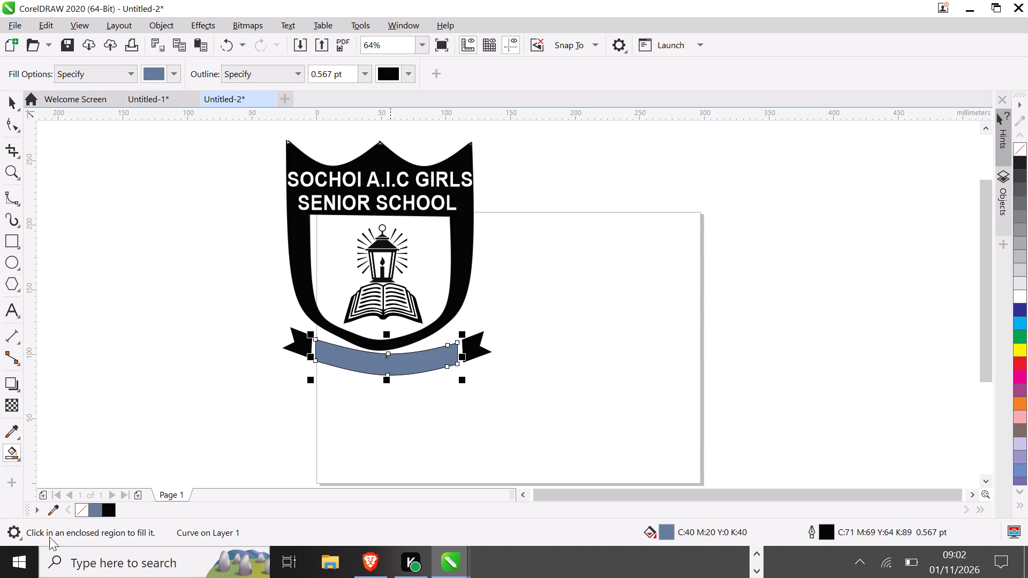
{"action": "left_click", "coordinate": [103, 509]}
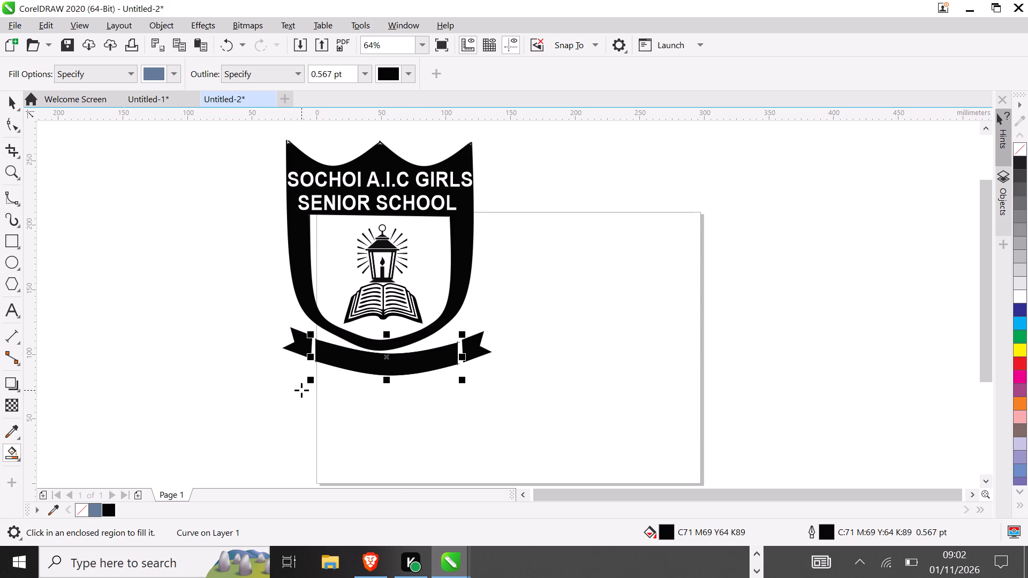
Add artistic text reading "EDUCATION OUR PROSPRETI" in 24 pt Arial in the empty area below and beside the ribbon.
{"action": "left_click", "coordinate": [19, 315]}
{"action": "left_click", "coordinate": [30, 315]}
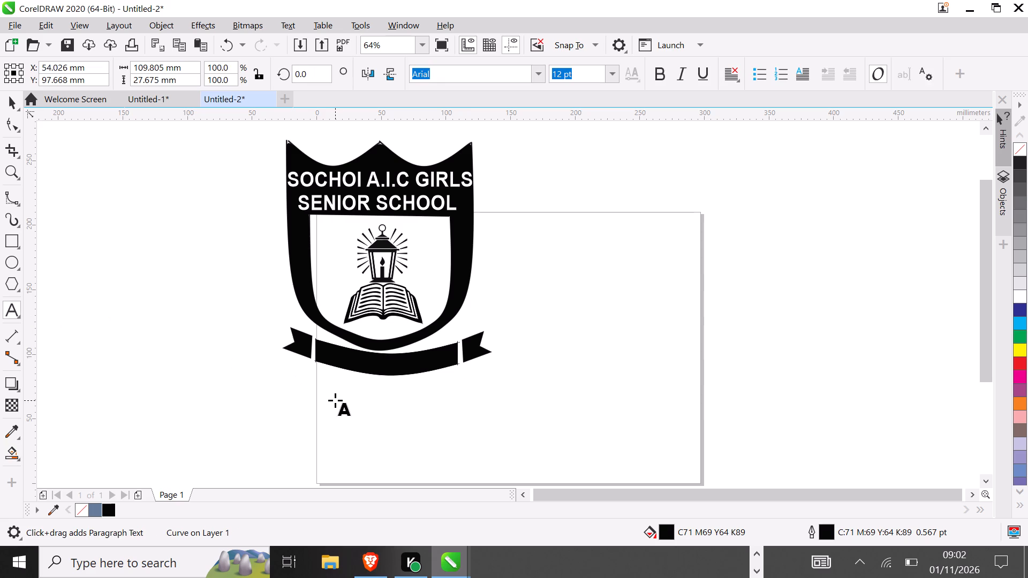
{"action": "left_click", "coordinate": [484, 436]}
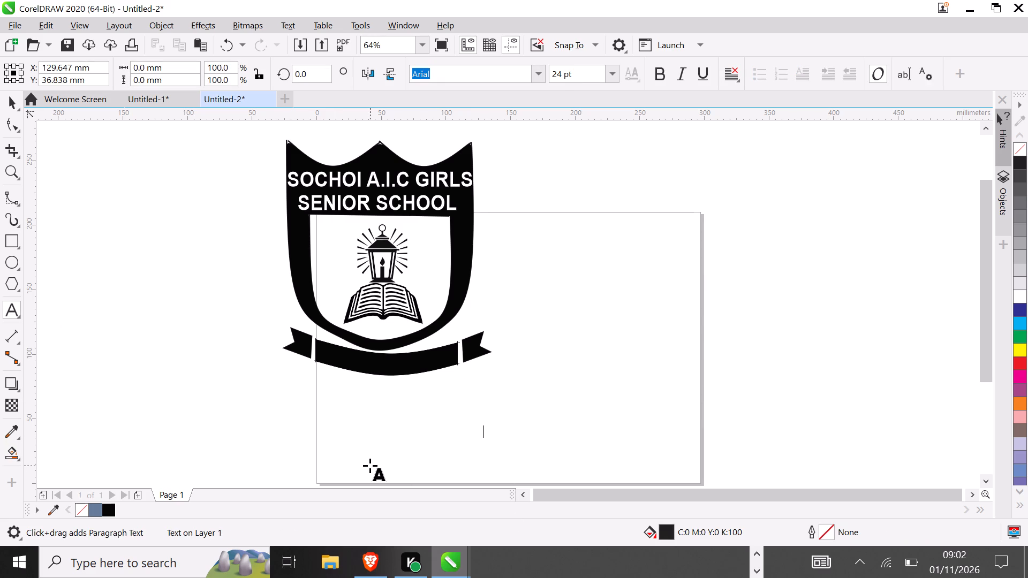
{"action": "type", "text": "EDU"}
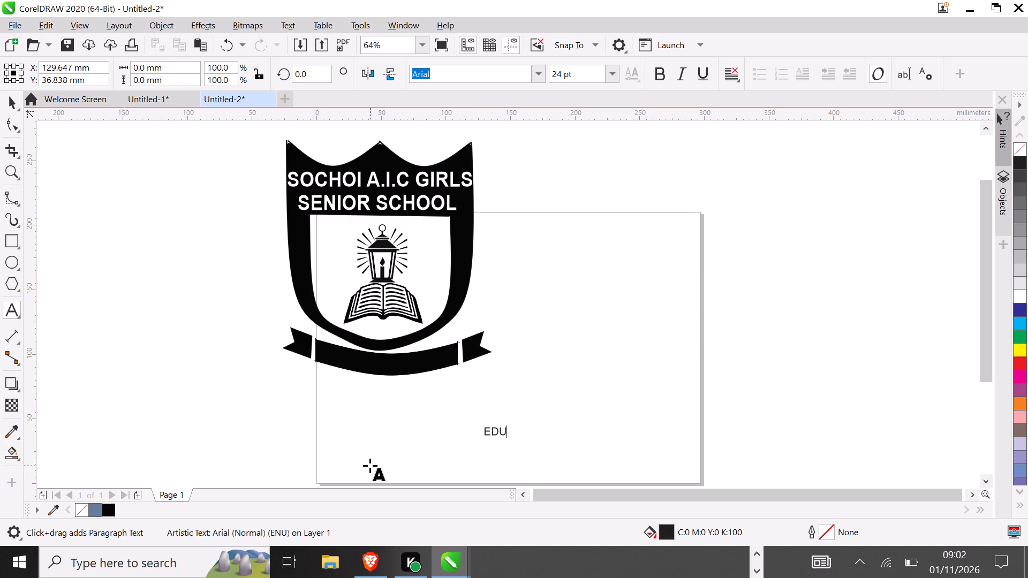
{"action": "key", "text": "v"}
{"action": "key", "text": "BackSpace"}
{"action": "type", "text": "CATION OUR P"}
{"action": "type", "text": "RO"}
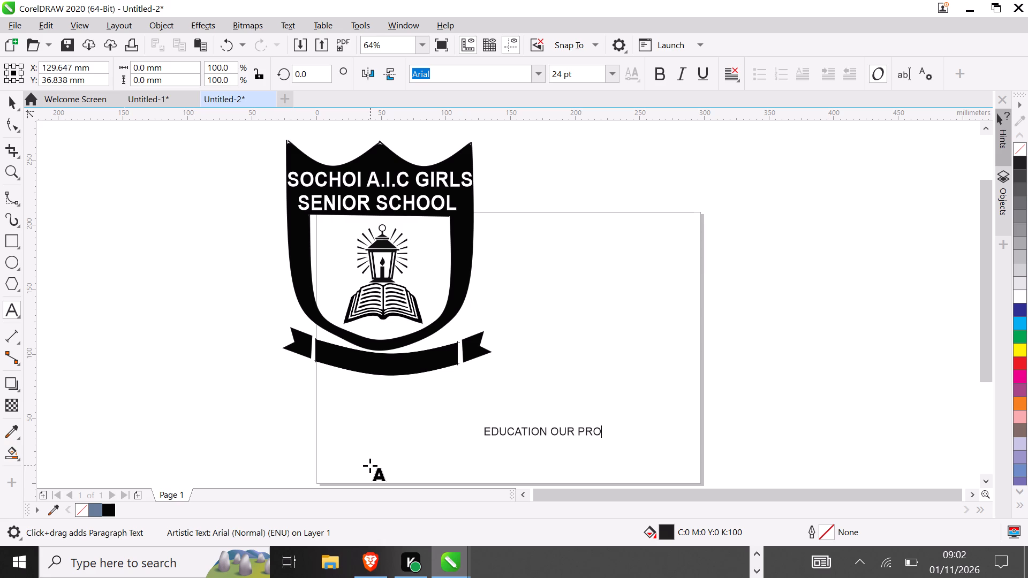
{"action": "type", "text": "SPR"}
{"action": "key", "text": "e"}
{"action": "key", "text": "t"}
{"action": "type", "text": "IYT"}
{"action": "key", "text": "BackSpace"}
{"action": "key", "text": "BackSpace"}
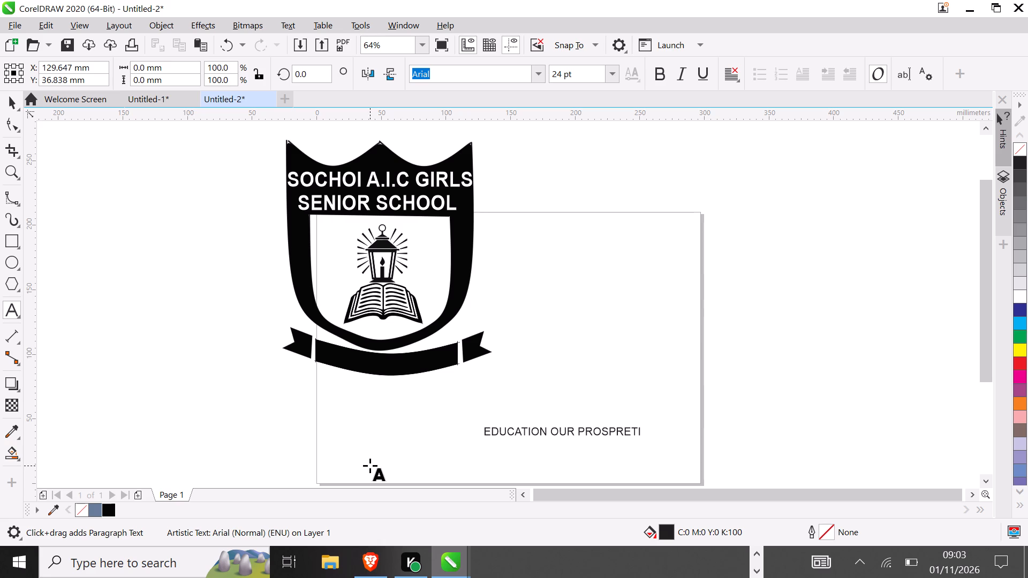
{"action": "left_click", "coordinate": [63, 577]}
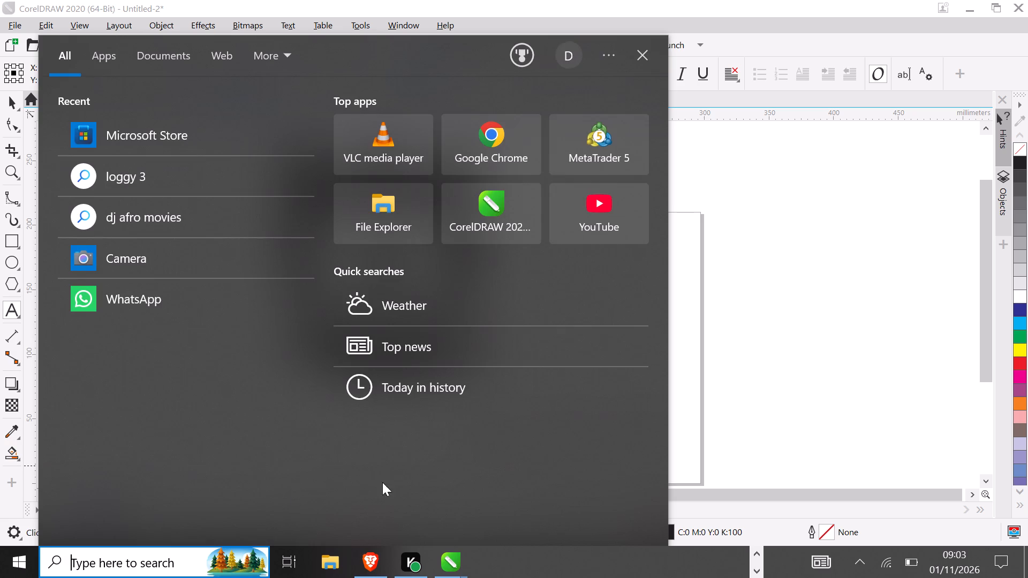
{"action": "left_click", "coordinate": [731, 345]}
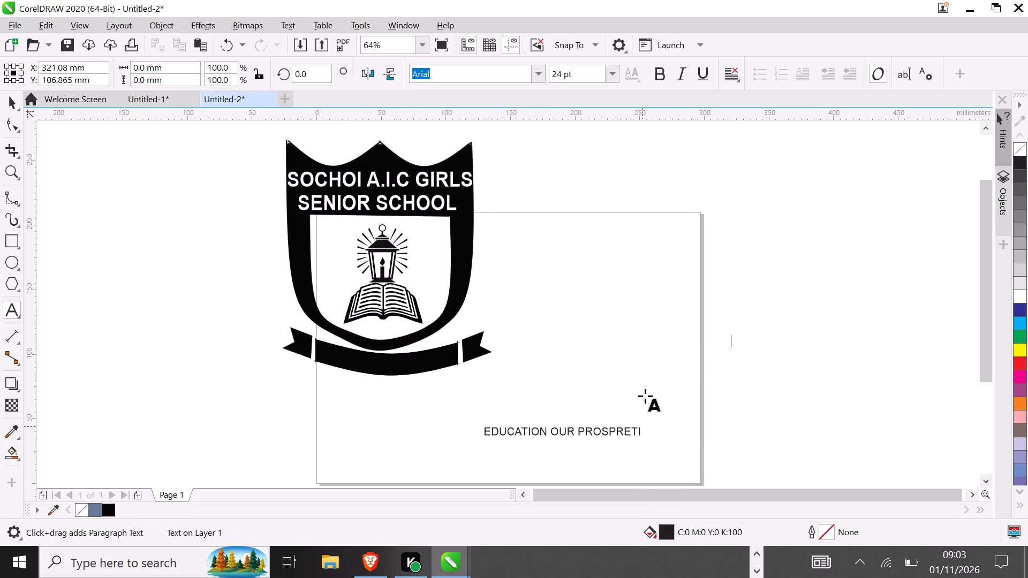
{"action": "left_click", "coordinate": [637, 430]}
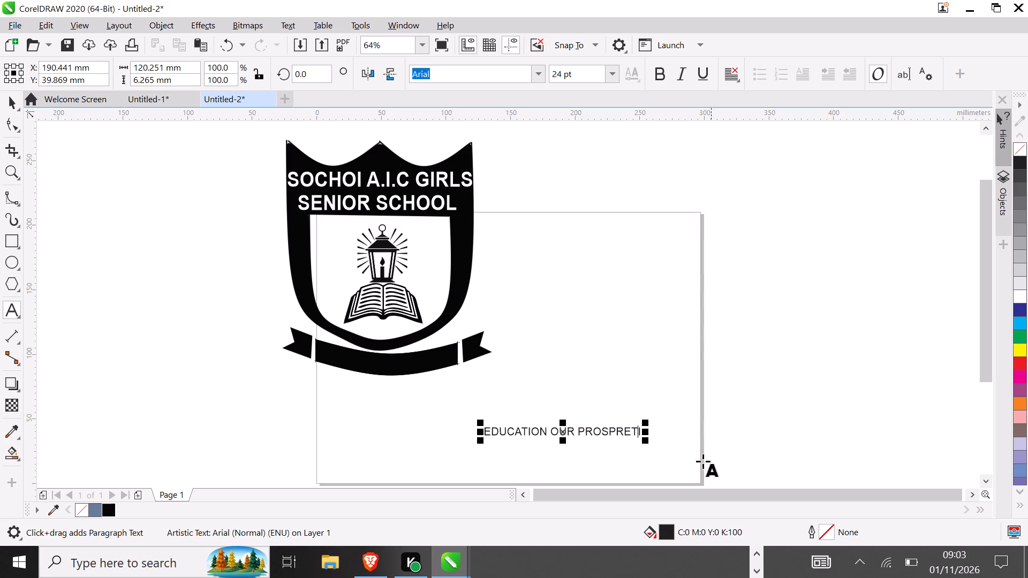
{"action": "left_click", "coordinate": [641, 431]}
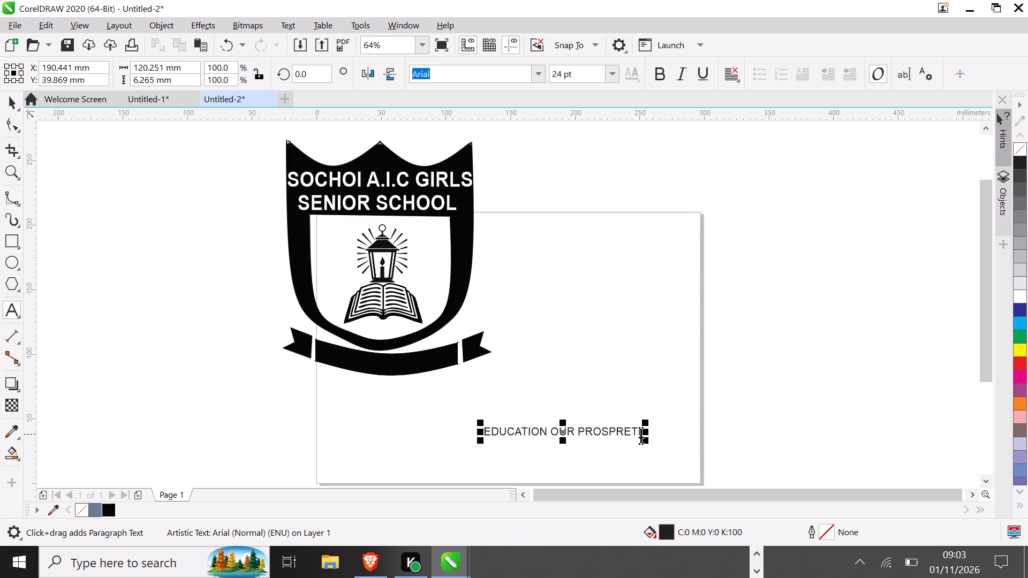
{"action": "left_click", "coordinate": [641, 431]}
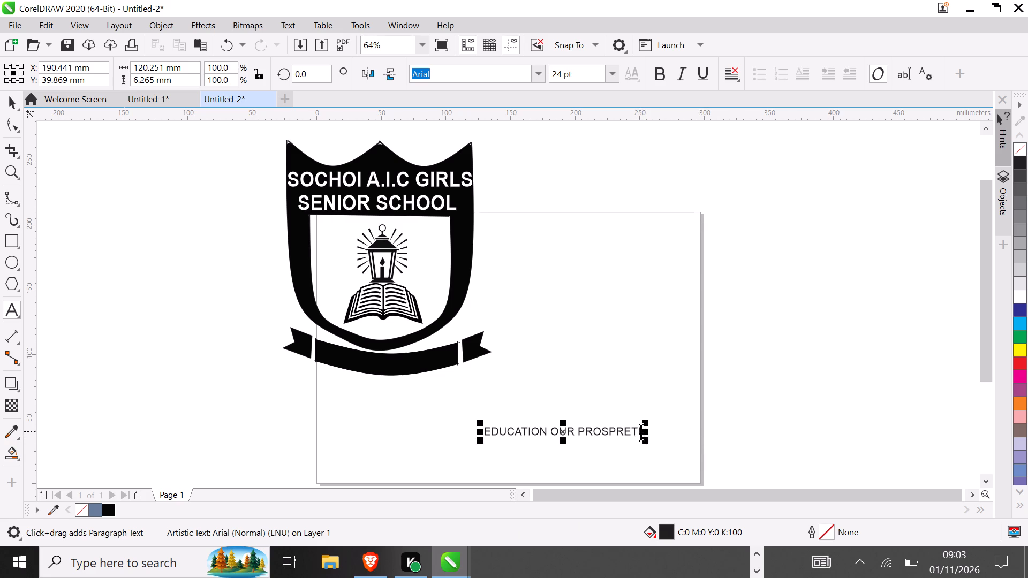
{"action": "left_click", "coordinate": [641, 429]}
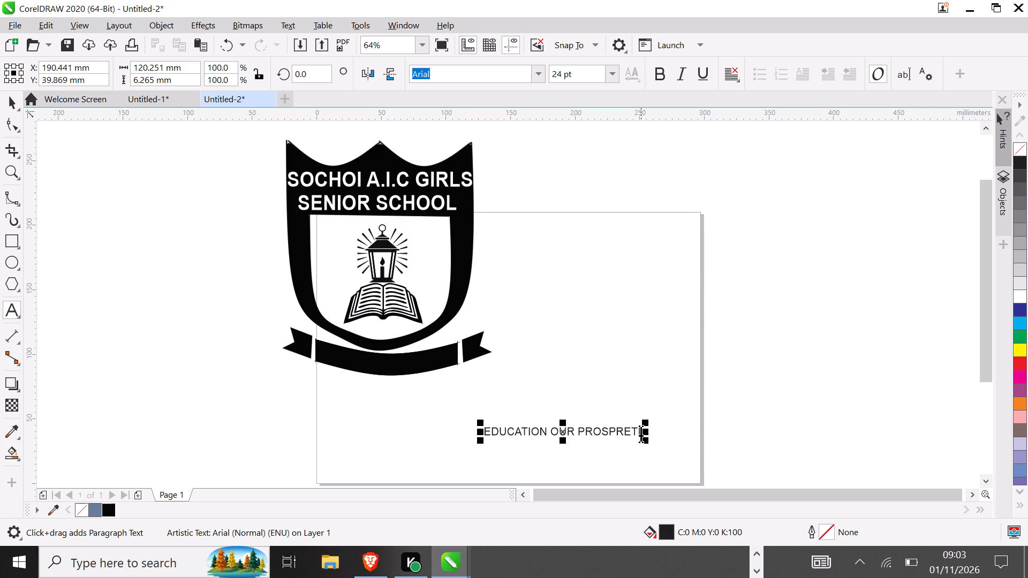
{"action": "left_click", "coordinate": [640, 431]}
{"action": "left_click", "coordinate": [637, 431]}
Make the entire motto text bold.
{"action": "left_click", "coordinate": [660, 71]}
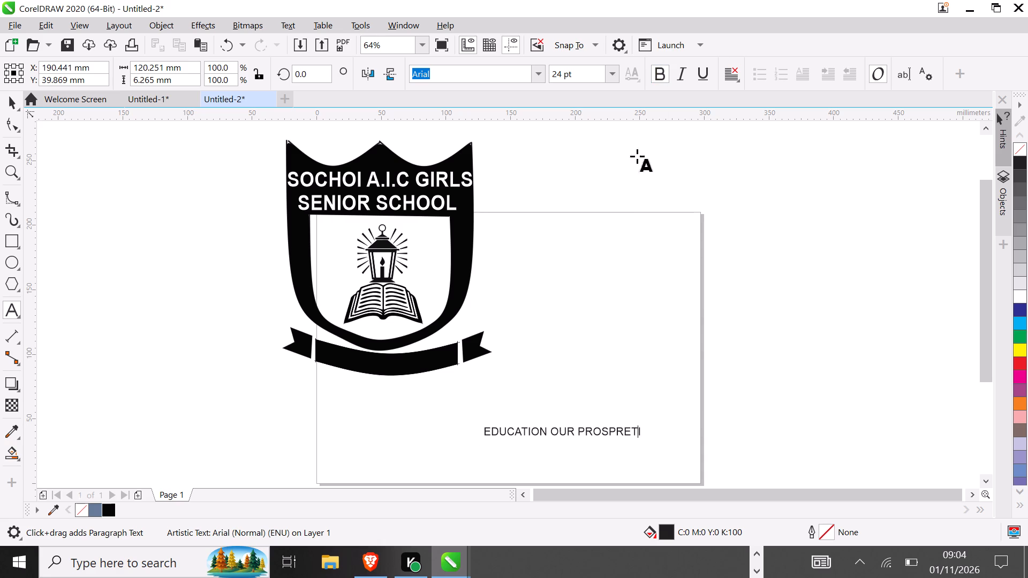
{"action": "left_click", "coordinate": [572, 430]}
{"action": "key", "text": "ctrl+a"}
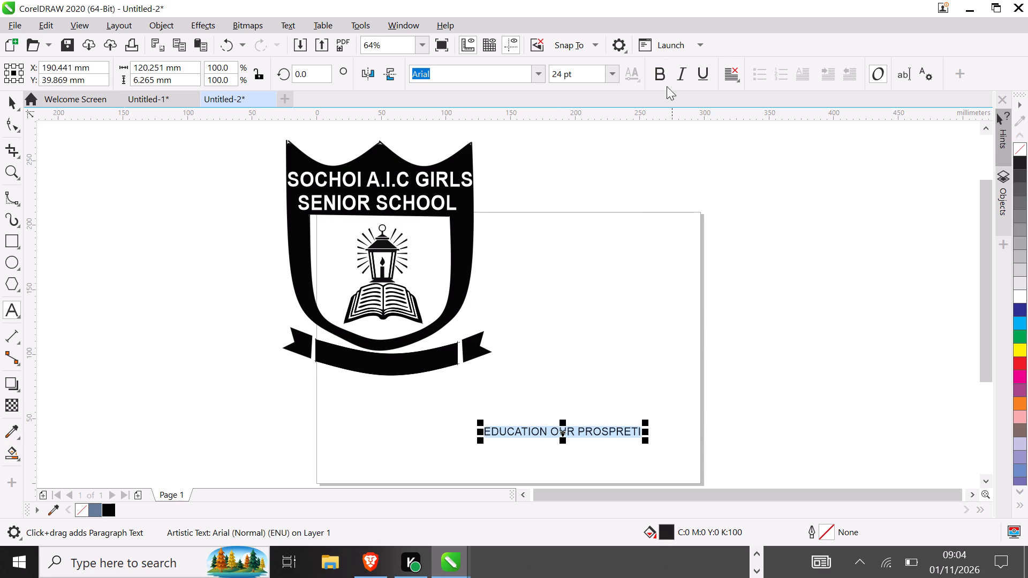
{"action": "left_click", "coordinate": [660, 78]}
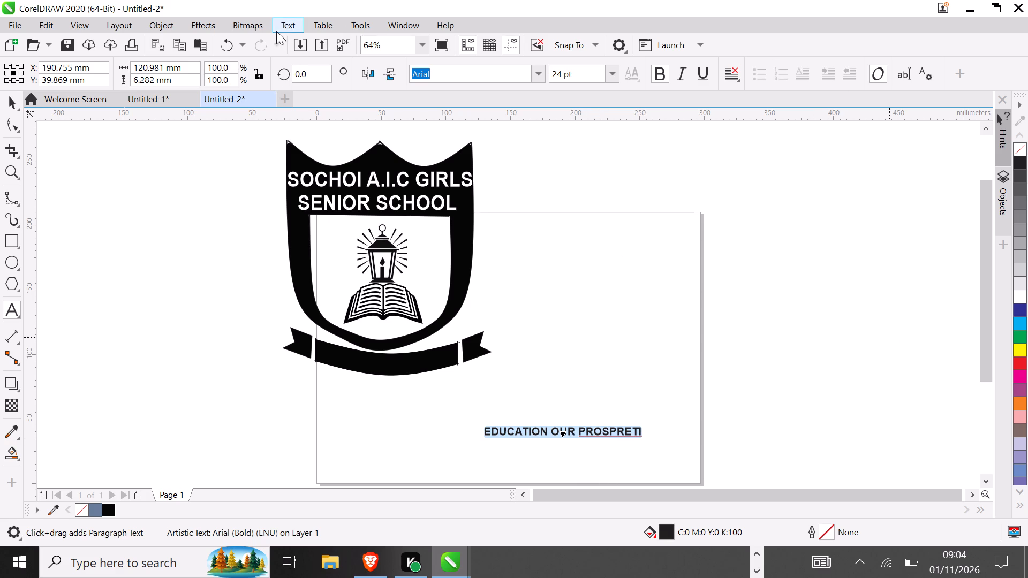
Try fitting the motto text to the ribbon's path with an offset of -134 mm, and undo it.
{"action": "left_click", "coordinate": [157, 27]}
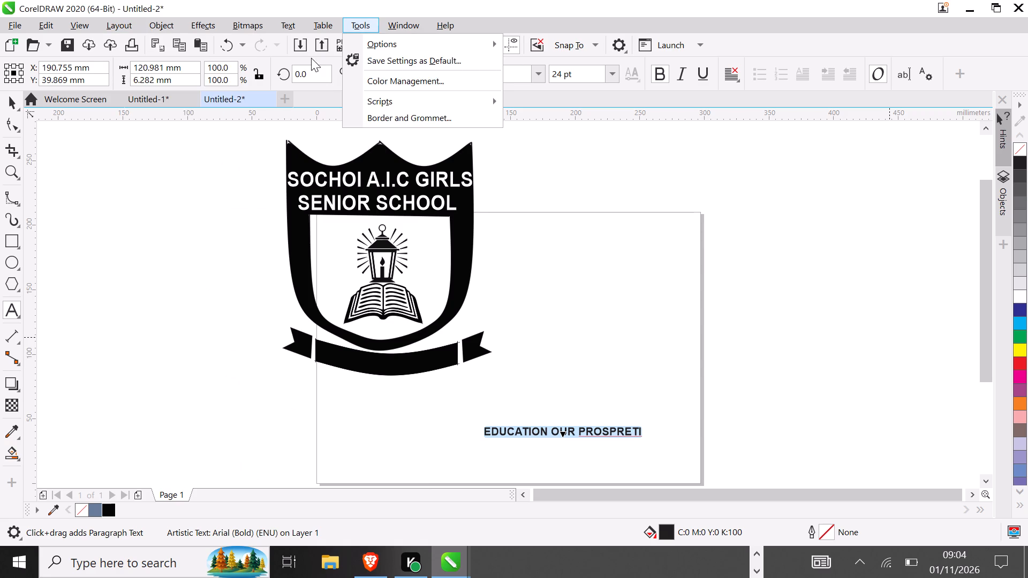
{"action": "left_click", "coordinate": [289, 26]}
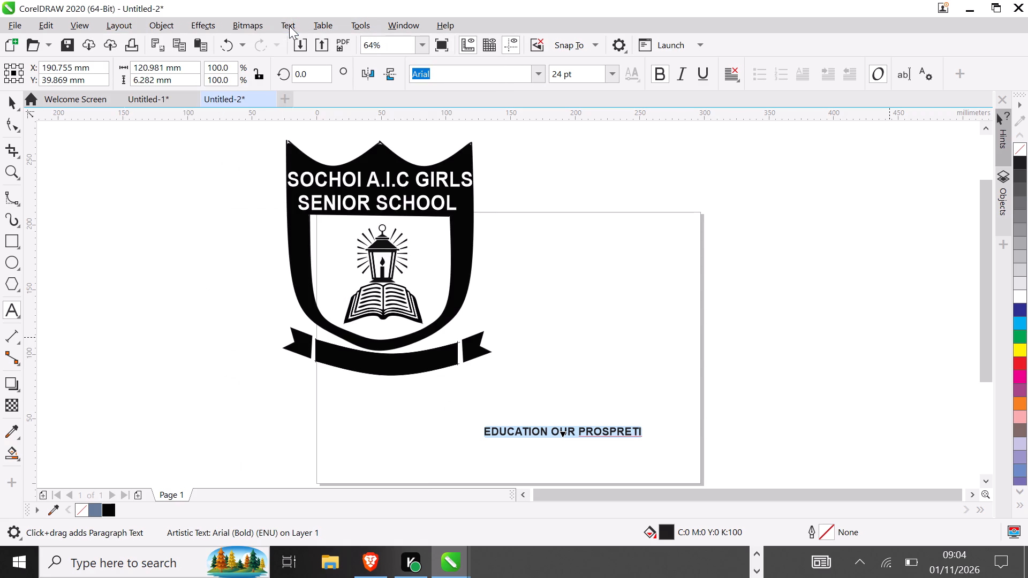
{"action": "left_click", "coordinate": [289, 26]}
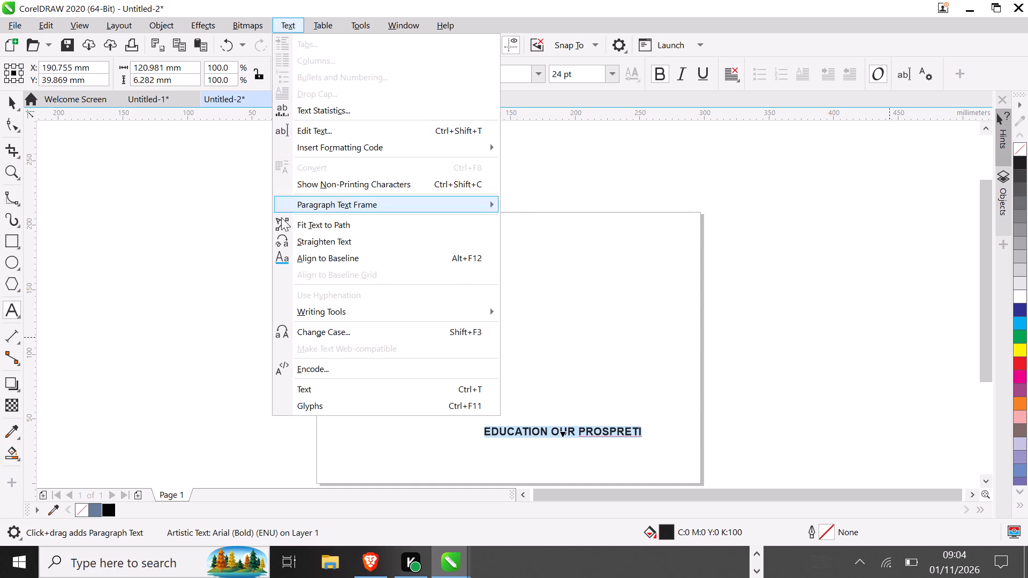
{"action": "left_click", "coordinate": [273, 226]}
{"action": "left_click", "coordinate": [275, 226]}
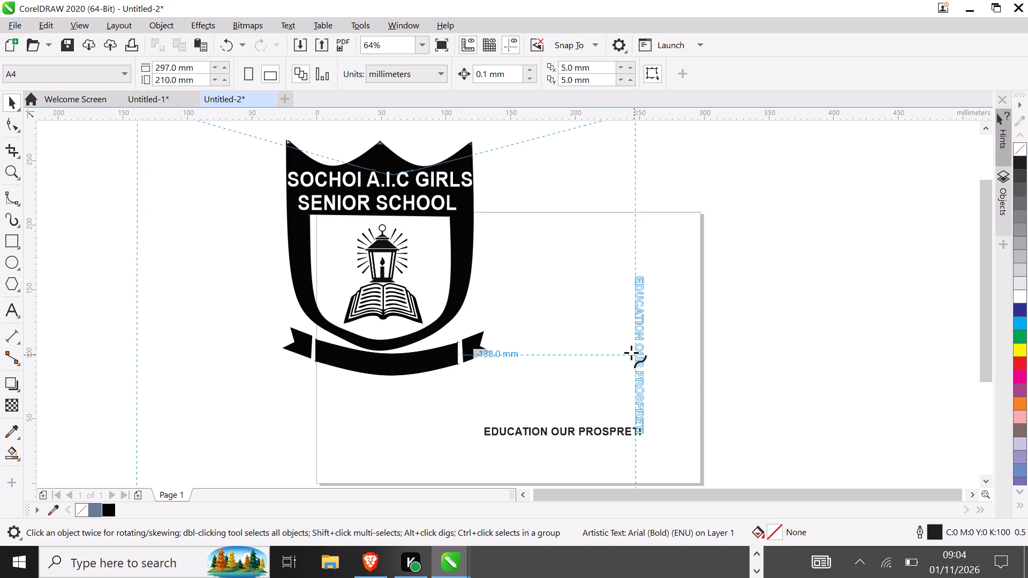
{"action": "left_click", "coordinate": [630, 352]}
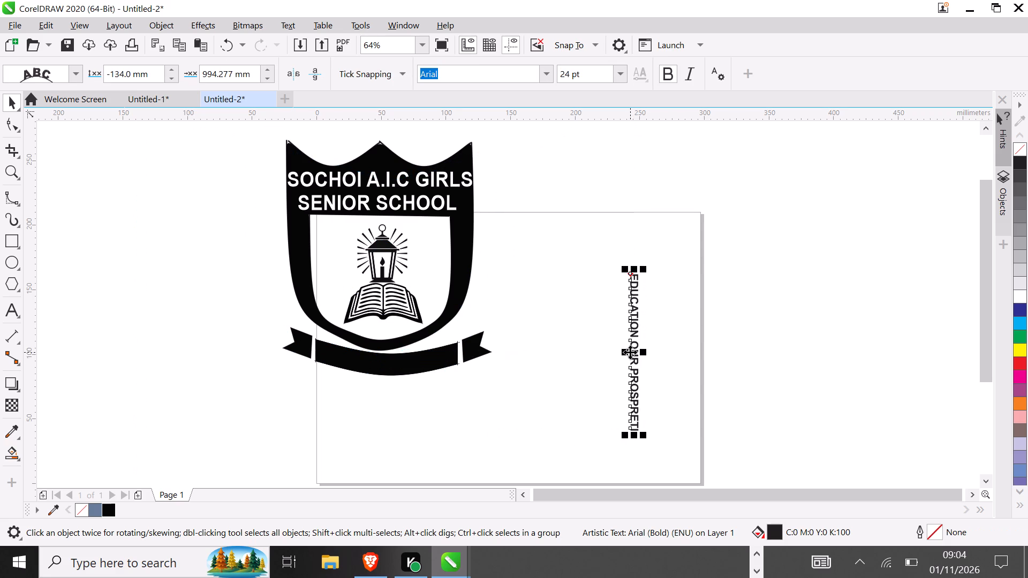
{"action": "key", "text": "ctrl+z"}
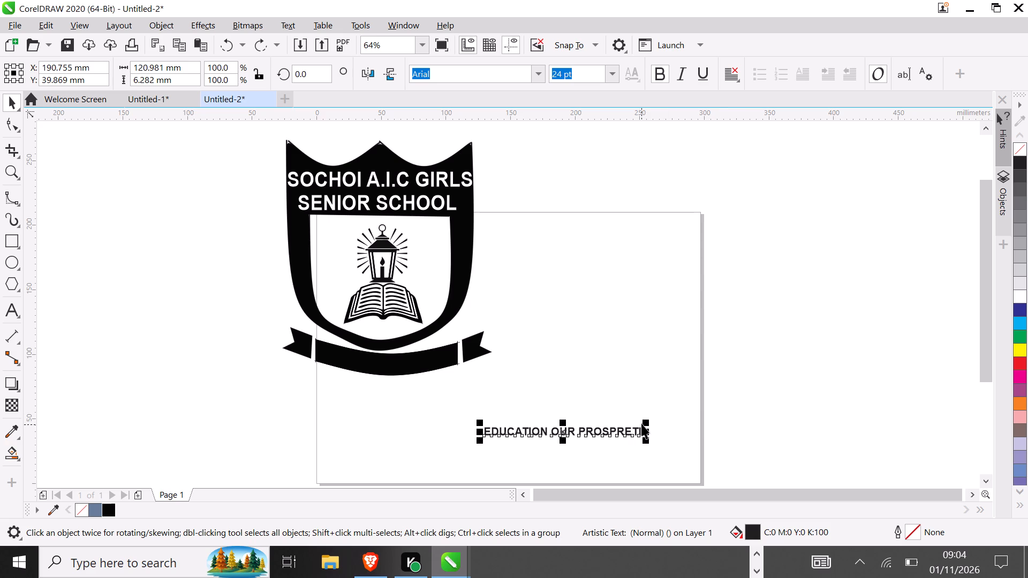
Scale the motto text down proportionally to about 96 mm wide, roughly 19 pt.
{"action": "left_click_drag", "start_coordinate": [645, 421], "coordinate": [621, 412]}
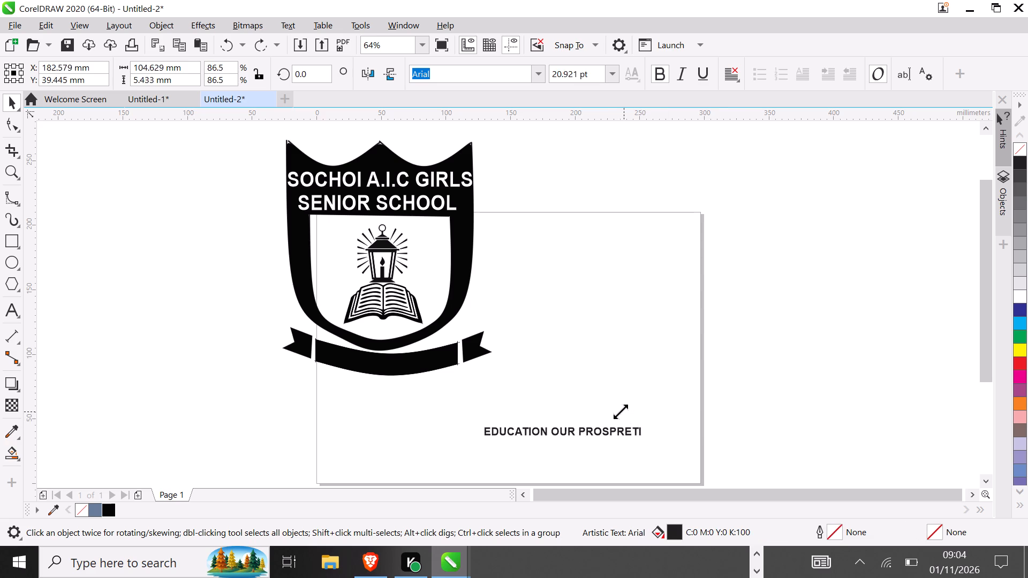
{"action": "left_click_drag", "start_coordinate": [621, 412], "coordinate": [613, 416]}
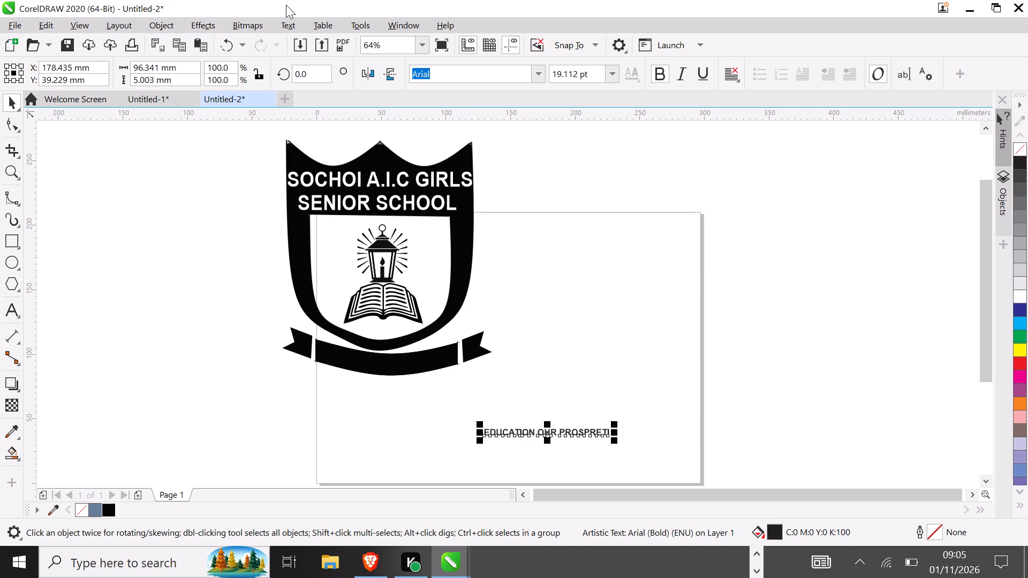
Fit the motto text to the ribbon body's upper curve, inside the ribbon at an offset of about 4.9 mm.
{"action": "left_click", "coordinate": [283, 25]}
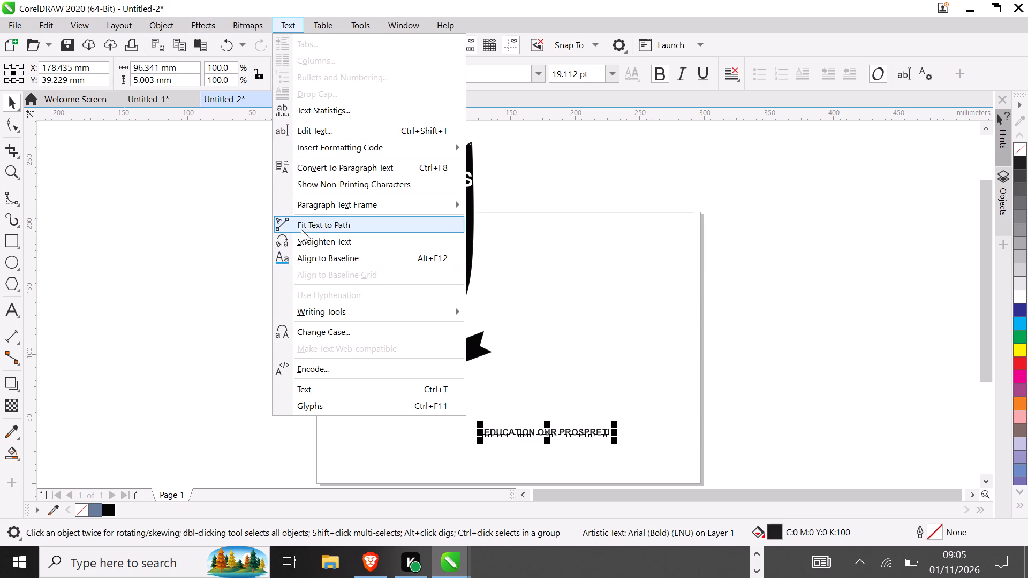
{"action": "left_click", "coordinate": [300, 225]}
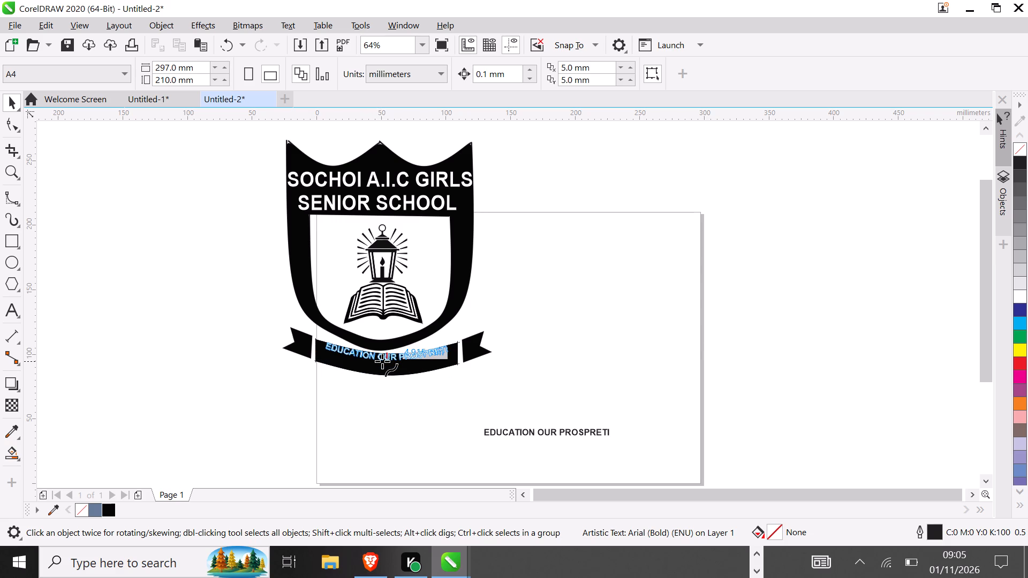
{"action": "left_click", "coordinate": [382, 361]}
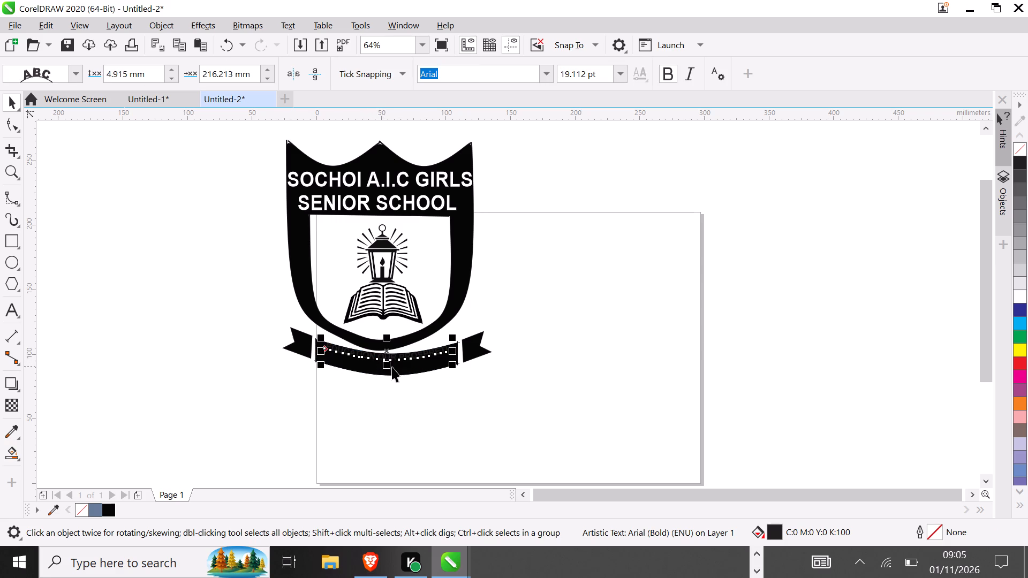
Stretch the black ribbon body together with its curved motto text downward to make them taller.
{"action": "left_click", "coordinate": [393, 367]}
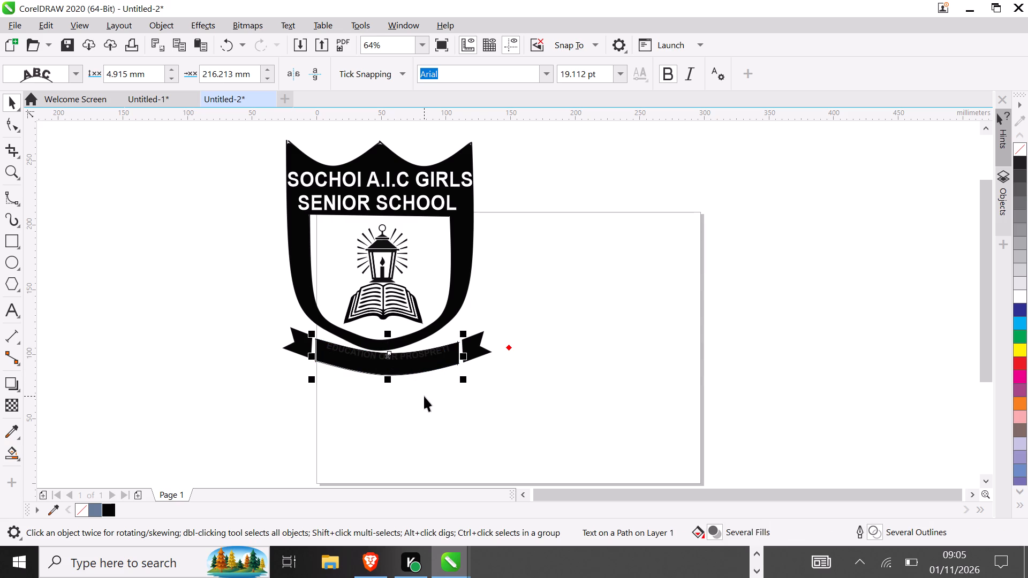
{"action": "key", "text": "ctrl+z"}
{"action": "left_click", "coordinate": [645, 402]}
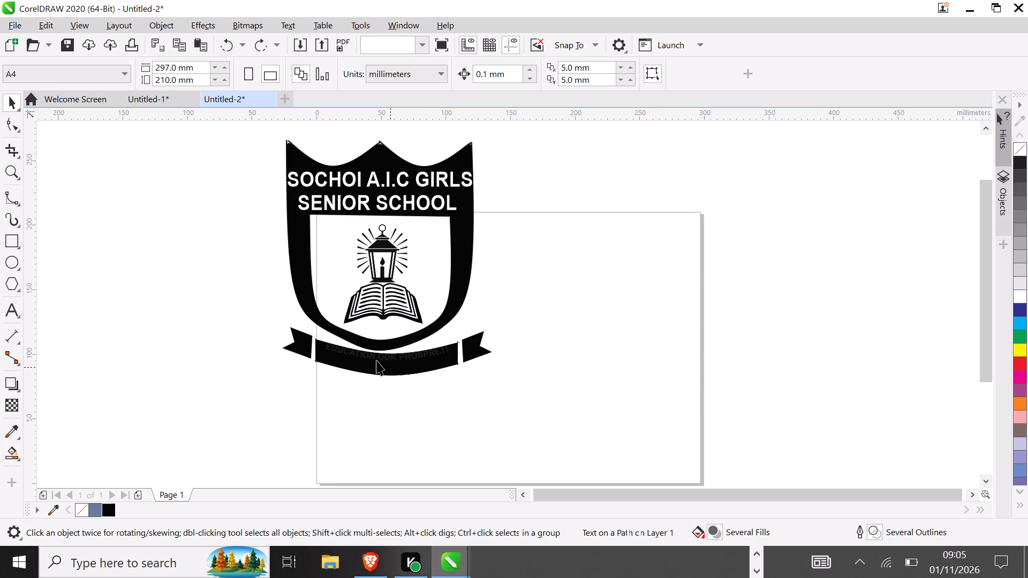
{"action": "left_click", "coordinate": [373, 358]}
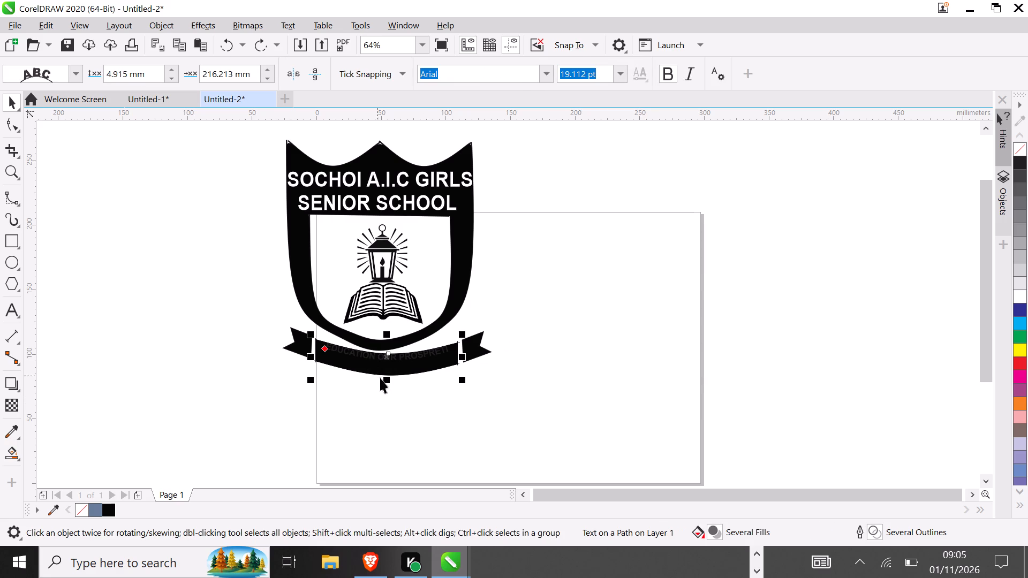
{"action": "left_click_drag", "start_coordinate": [385, 382], "coordinate": [389, 409]}
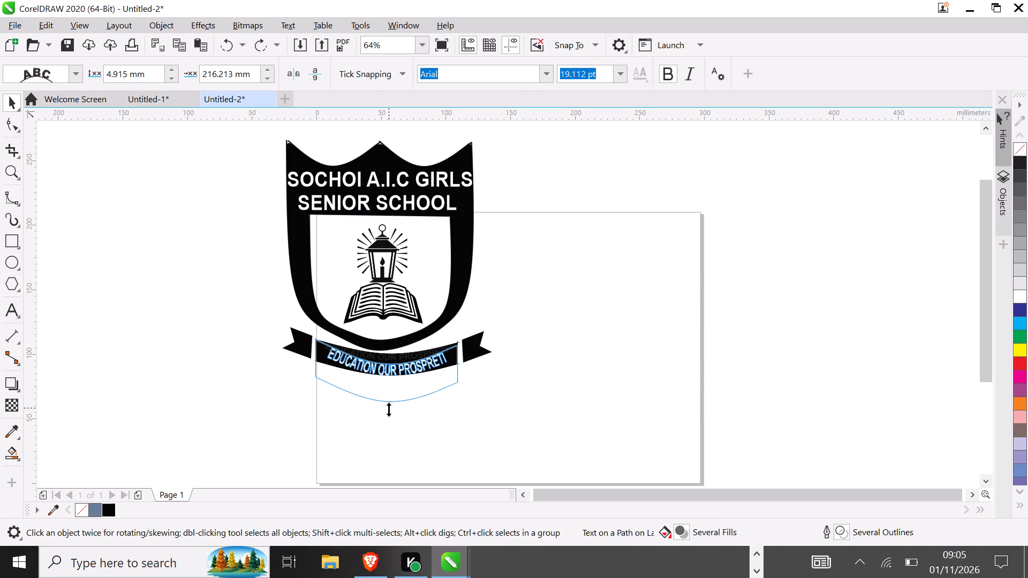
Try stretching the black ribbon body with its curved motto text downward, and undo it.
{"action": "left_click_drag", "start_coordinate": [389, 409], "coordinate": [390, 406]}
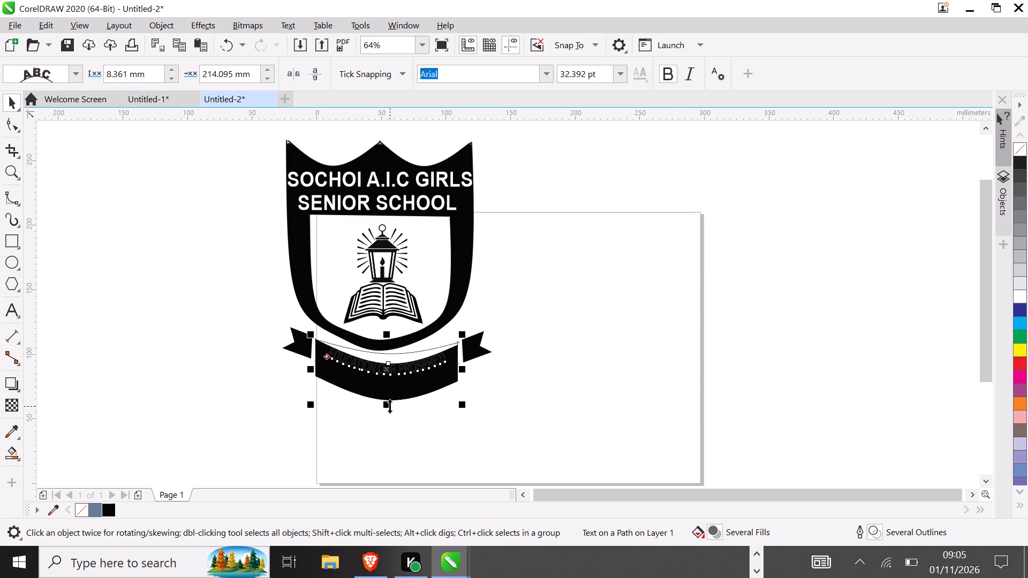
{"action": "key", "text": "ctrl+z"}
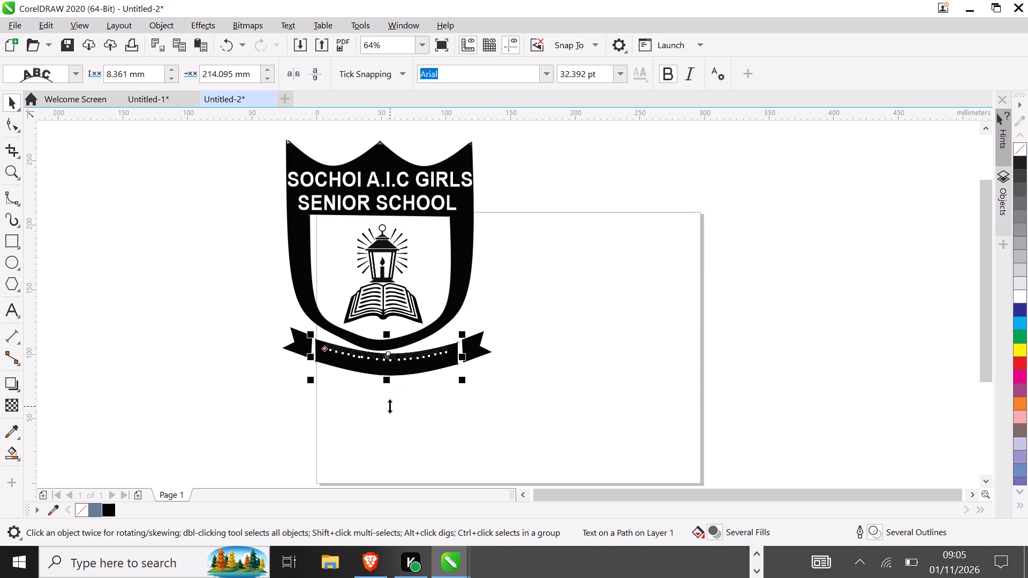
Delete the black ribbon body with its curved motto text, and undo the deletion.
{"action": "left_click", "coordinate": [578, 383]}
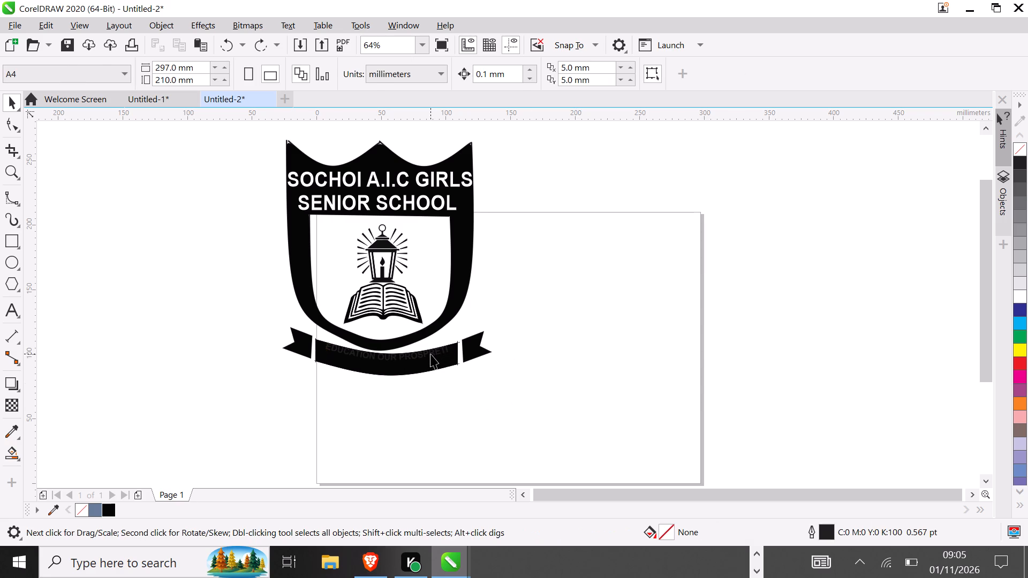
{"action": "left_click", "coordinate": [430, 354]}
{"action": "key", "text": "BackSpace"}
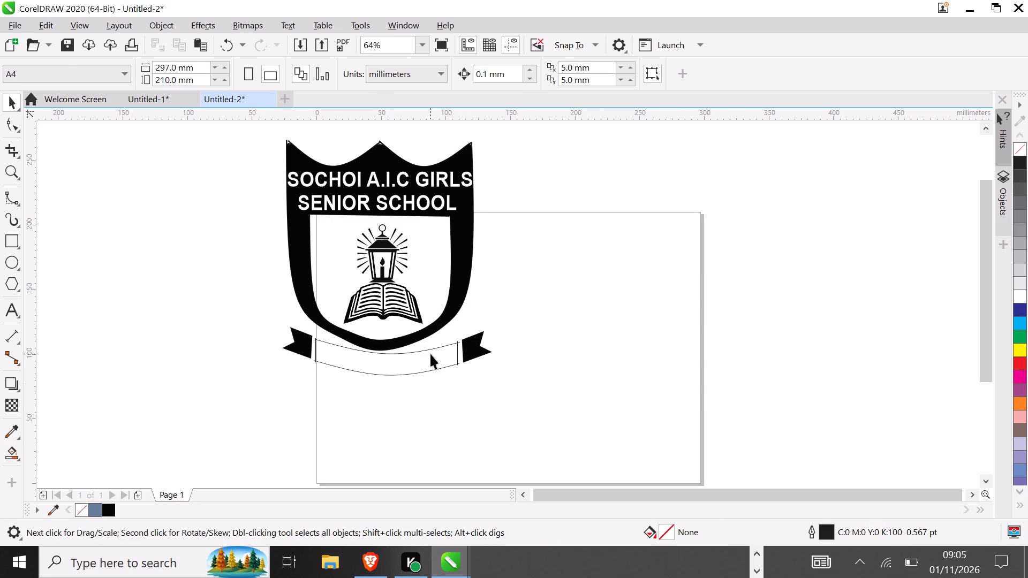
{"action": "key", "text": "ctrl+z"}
Undo the fitting of the motto text to the ribbon and its earlier proportional downscaling.
{"action": "key", "text": "ctrl+z"}
{"action": "key", "text": "ctrl+z"}
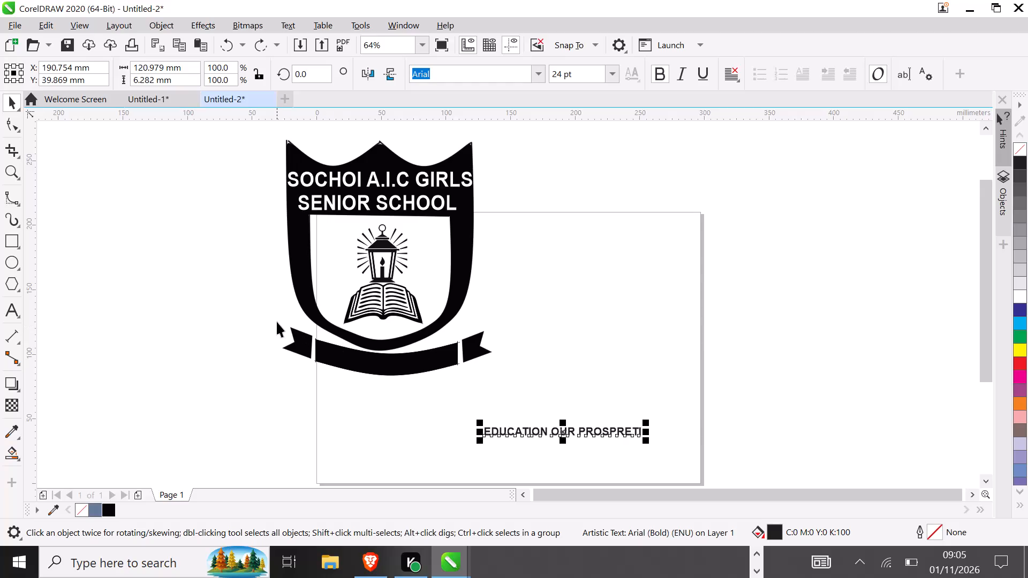
Move the whole ribbon, body and both tails, away from the crest so that it straddles the page's right edge.
{"action": "left_click_drag", "start_coordinate": [277, 321], "coordinate": [510, 438]}
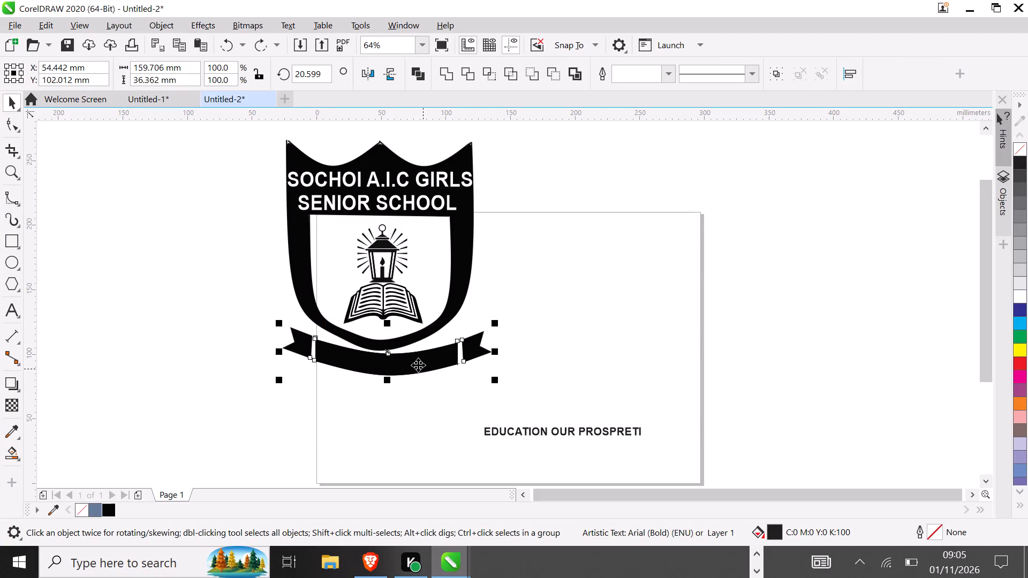
{"action": "left_click_drag", "start_coordinate": [394, 355], "coordinate": [704, 339]}
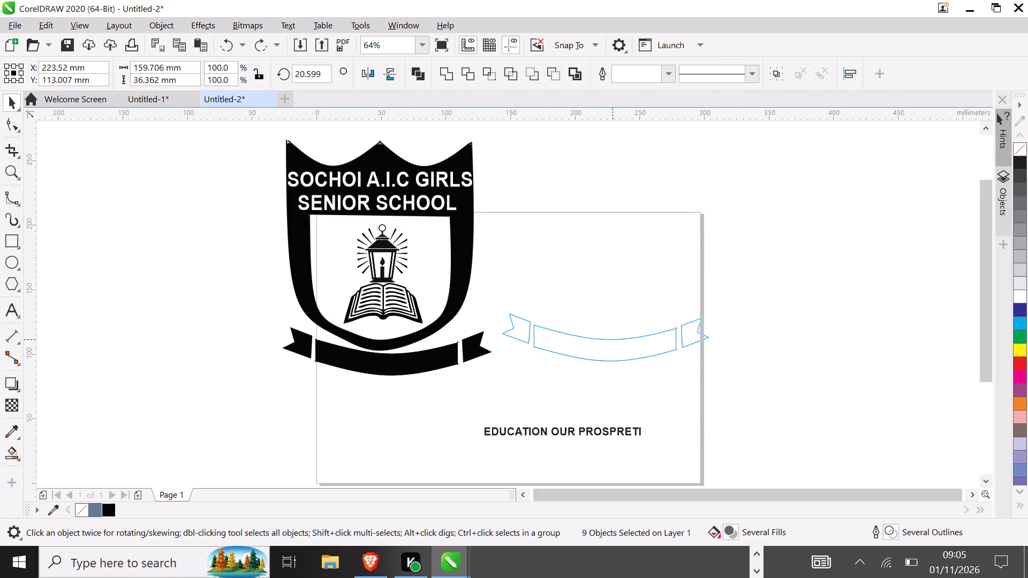
{"action": "left_click_drag", "start_coordinate": [704, 339], "coordinate": [711, 340]}
Scale the straight motto text down proportionally to about 50 mm wide, roughly 9.9 pt.
{"action": "left_click", "coordinate": [542, 438]}
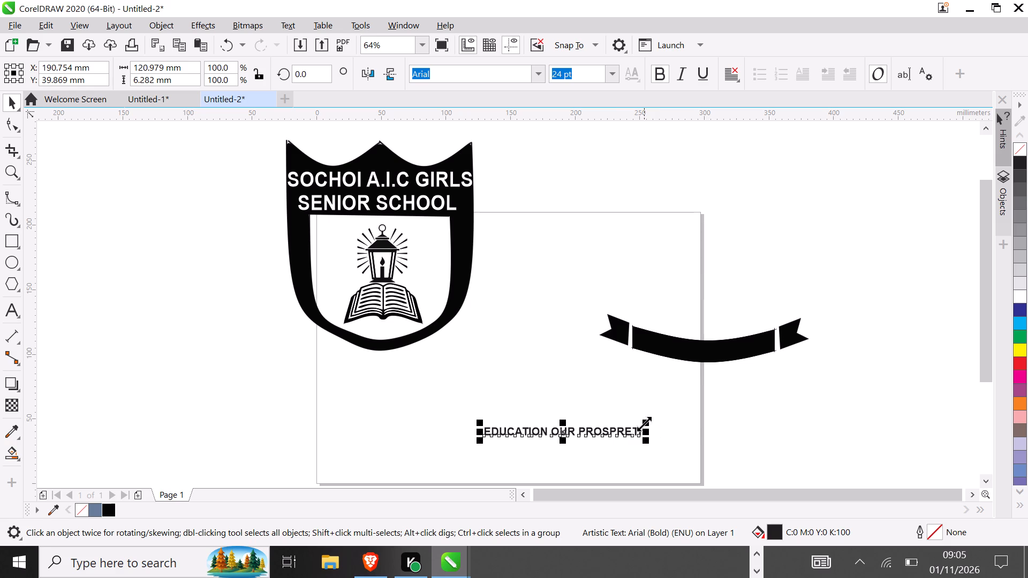
{"action": "left_click_drag", "start_coordinate": [644, 424], "coordinate": [622, 429]}
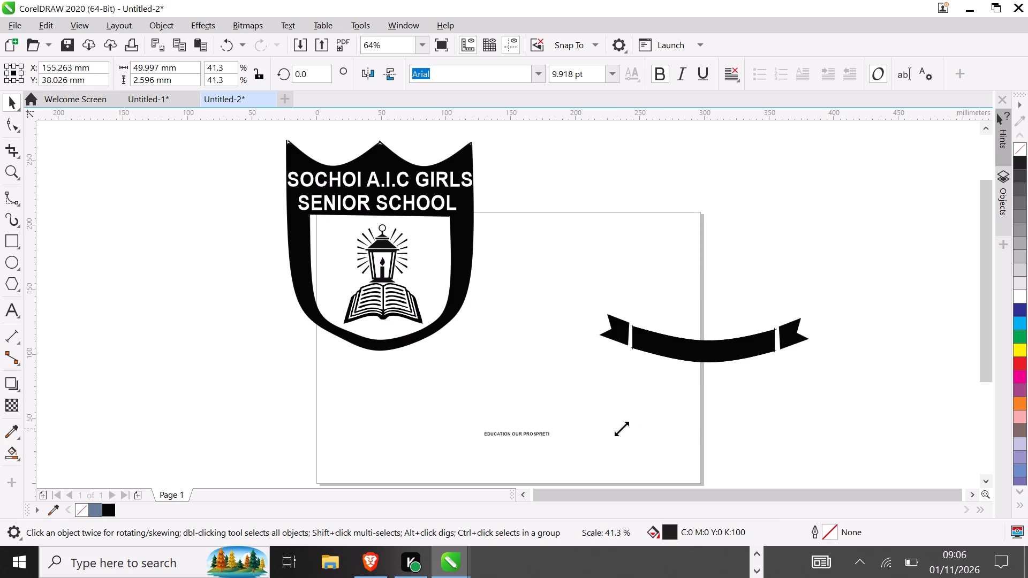
{"action": "left_click_drag", "start_coordinate": [622, 429], "coordinate": [634, 428]}
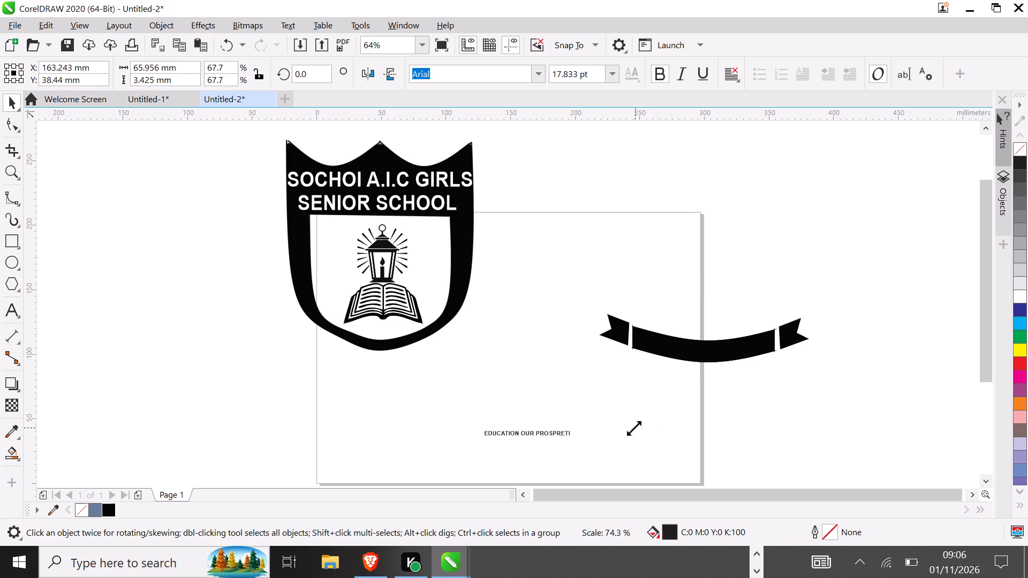
{"action": "left_click_drag", "start_coordinate": [634, 428], "coordinate": [635, 429]}
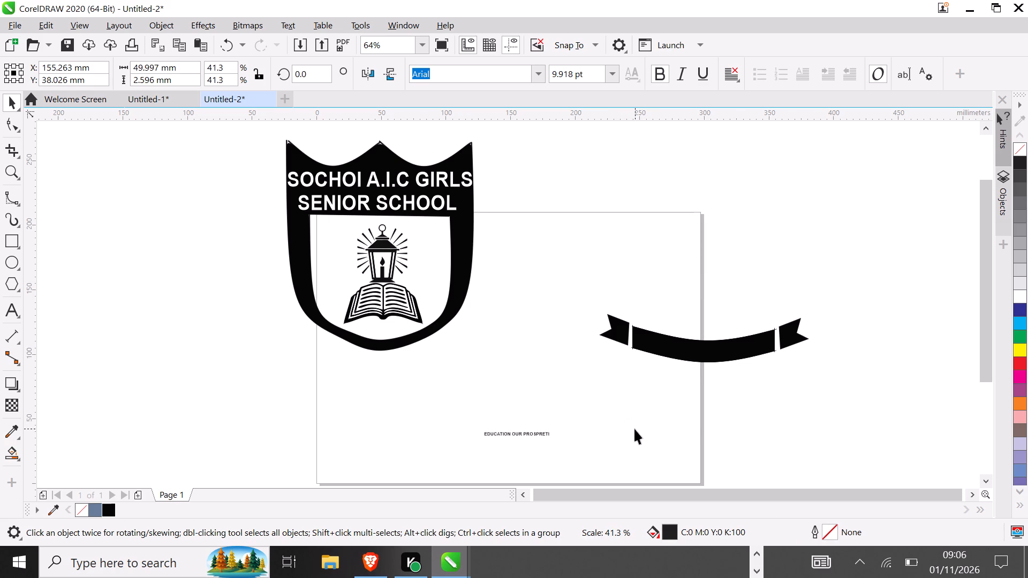
{"action": "left_click", "coordinate": [449, 366]}
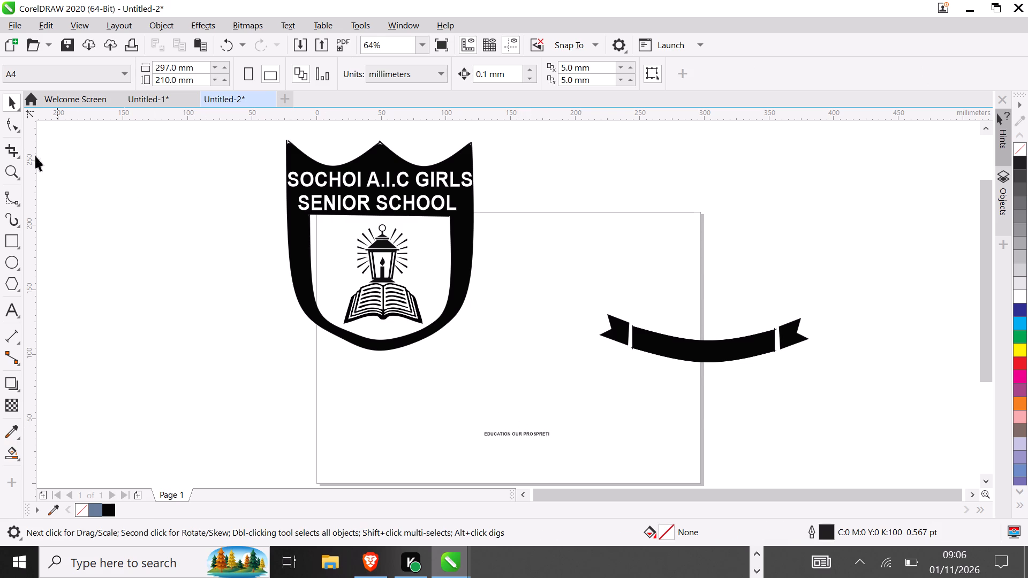
Correct the motto's last word so the text reads EDUCATION OUR PROSPERITY.
{"action": "left_click", "coordinate": [20, 312]}
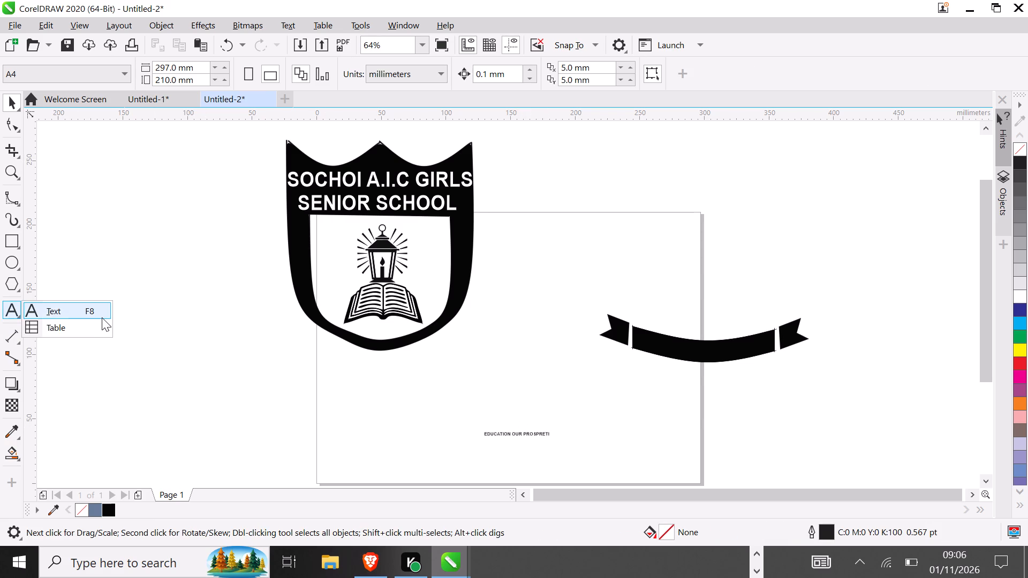
{"action": "left_click", "coordinate": [100, 315]}
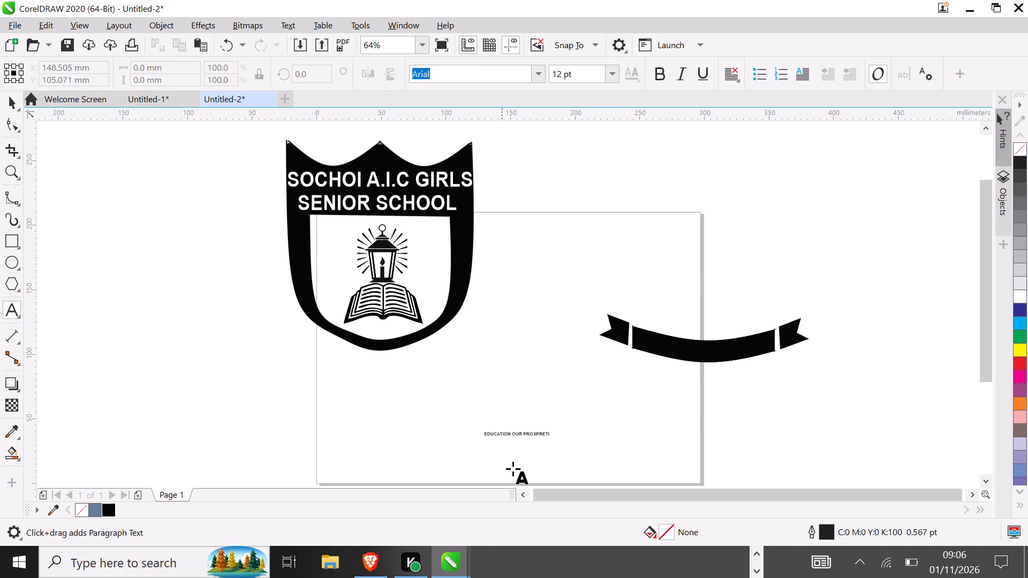
{"action": "left_click", "coordinate": [547, 432]}
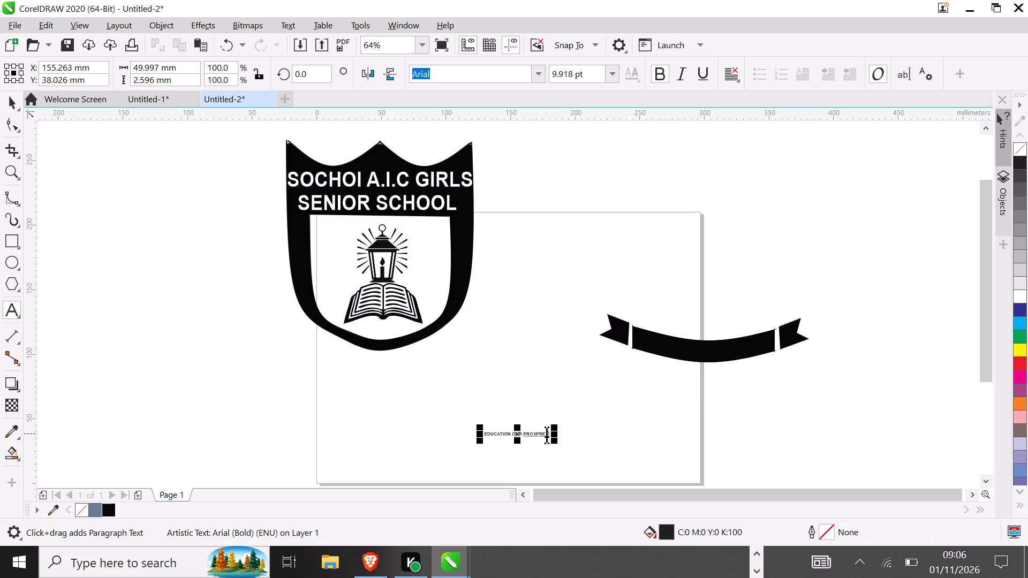
{"action": "left_click", "coordinate": [546, 433]}
{"action": "key", "text": "BackSpace"}
{"action": "key", "text": "BackSpace"}
{"action": "key", "text": "BackSpace"}
{"action": "key", "text": "BackSpace"}
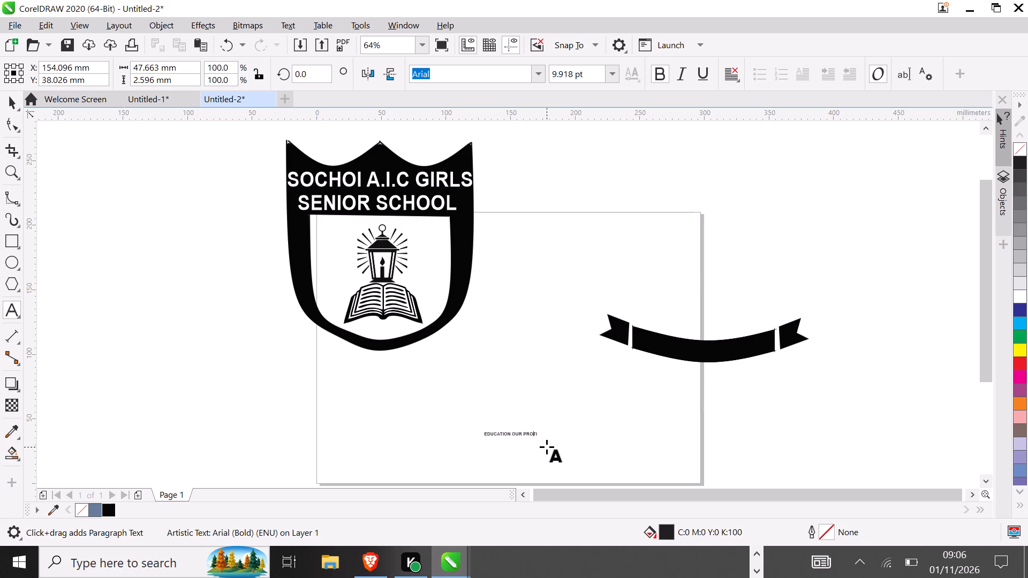
{"action": "type", "text": "SPERITY"}
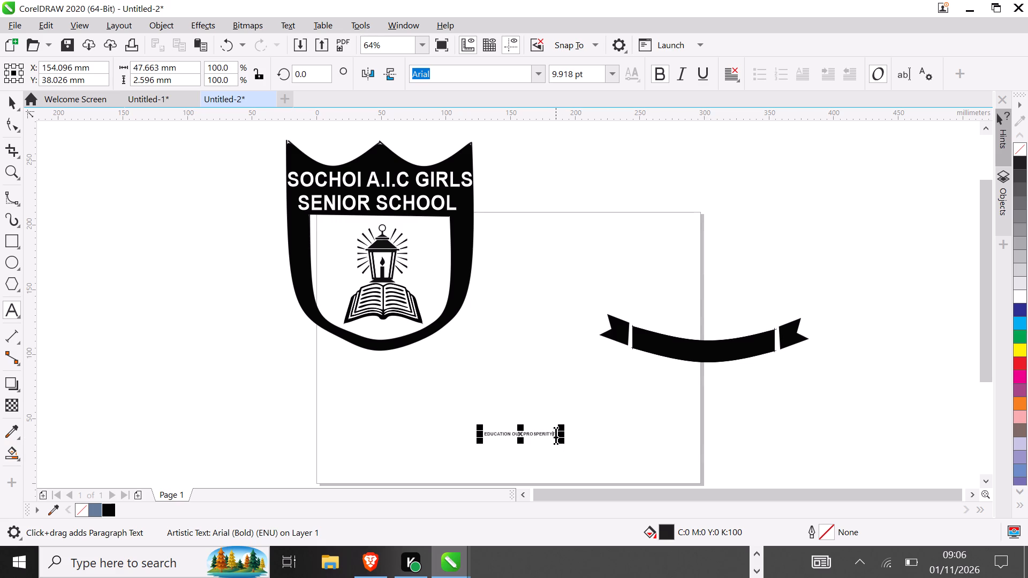
{"action": "left_click", "coordinate": [558, 434]}
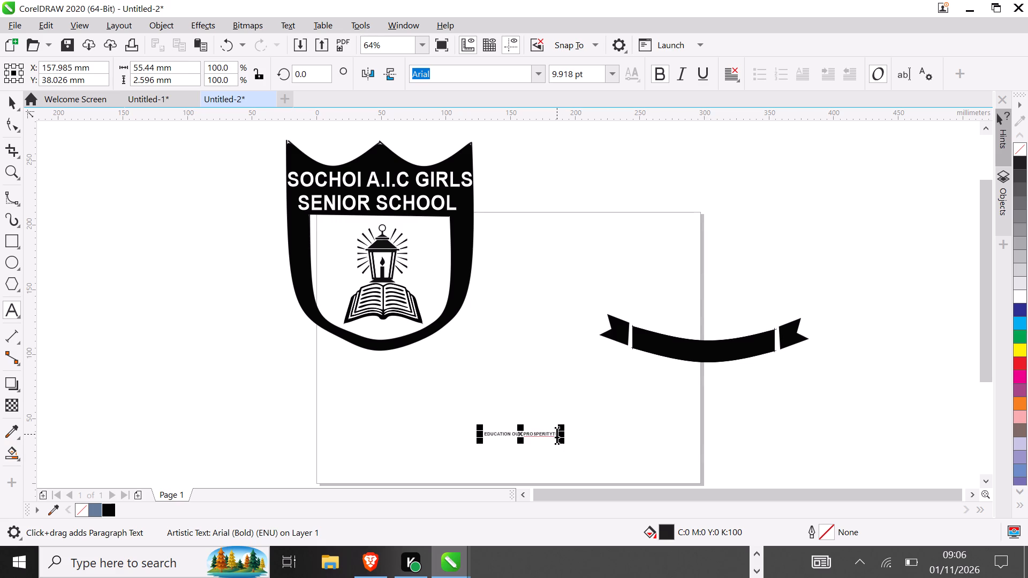
{"action": "left_click", "coordinate": [557, 434]}
{"action": "key", "text": "BackSpace"}
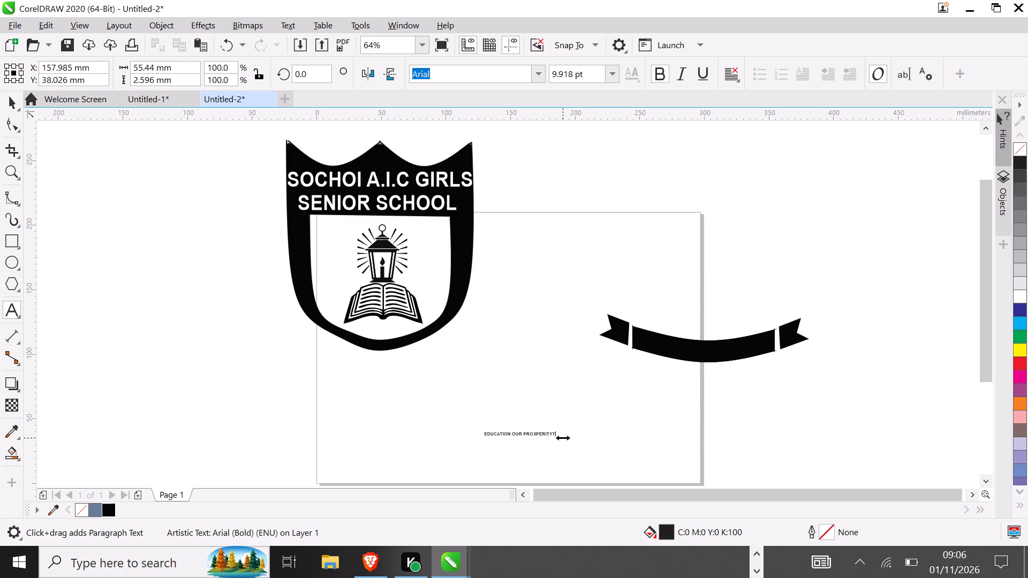
{"action": "key", "text": "BackSpace"}
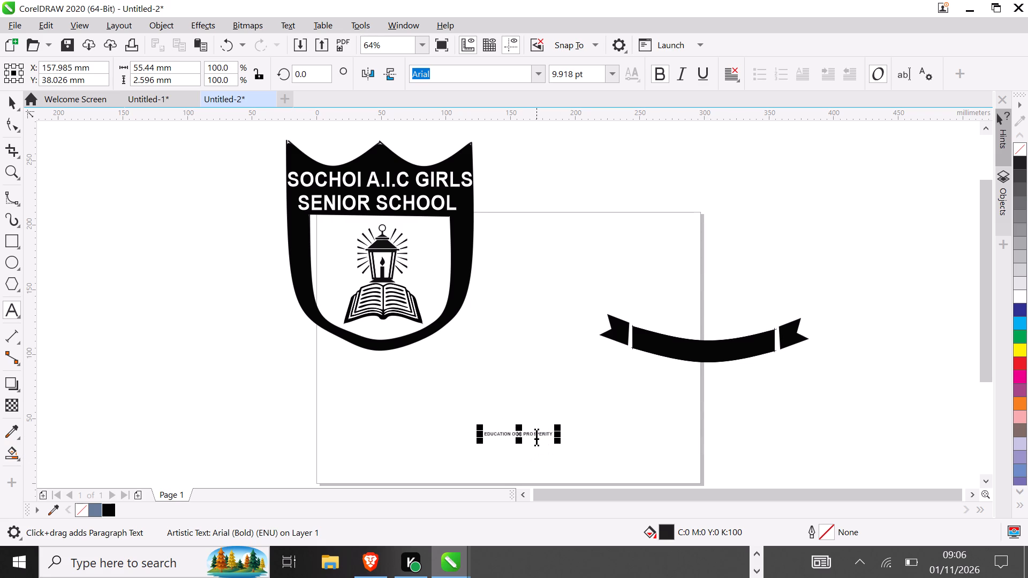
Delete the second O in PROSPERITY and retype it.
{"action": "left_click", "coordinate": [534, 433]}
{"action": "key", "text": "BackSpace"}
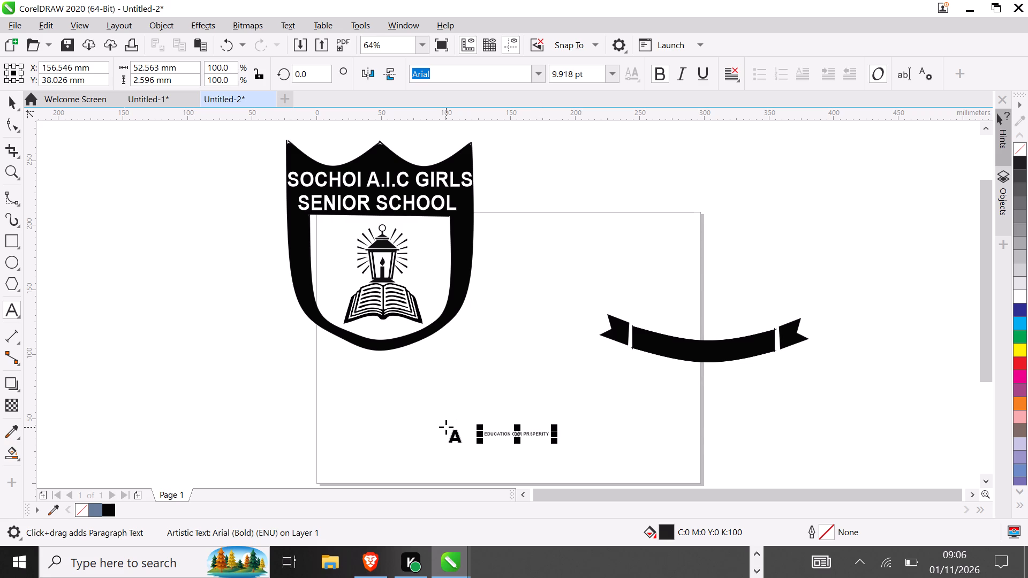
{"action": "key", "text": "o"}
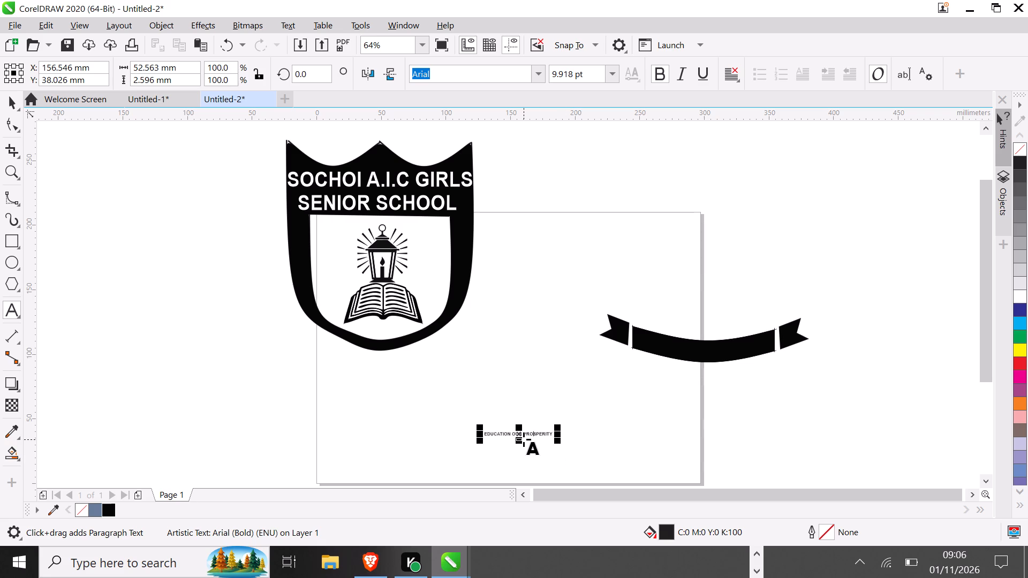
Move the motto text above the ribbon, centred at about X 292 mm, Y 175 mm.
{"action": "key", "text": "ctrl+a"}
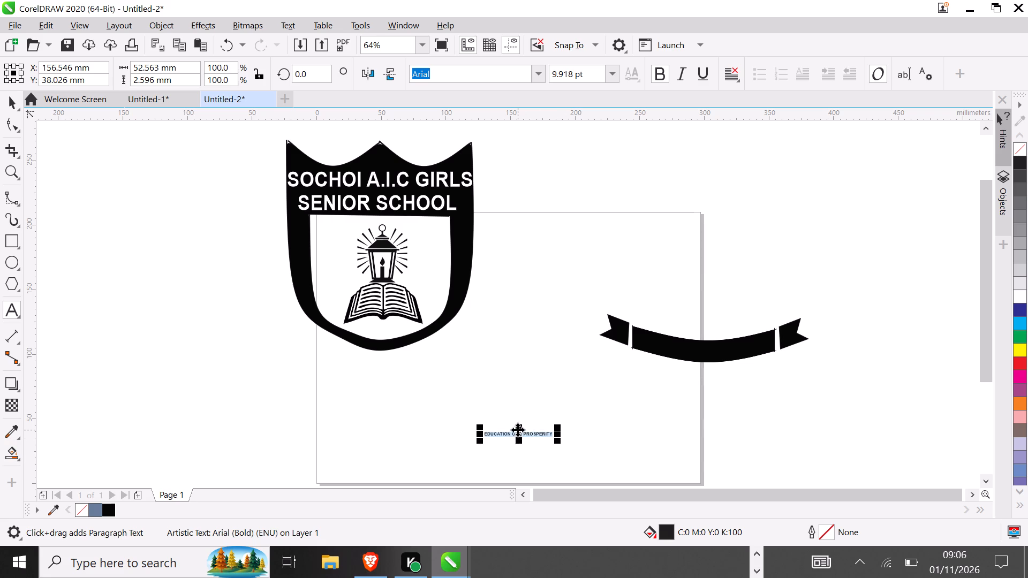
{"action": "left_click_drag", "start_coordinate": [518, 430], "coordinate": [692, 253]}
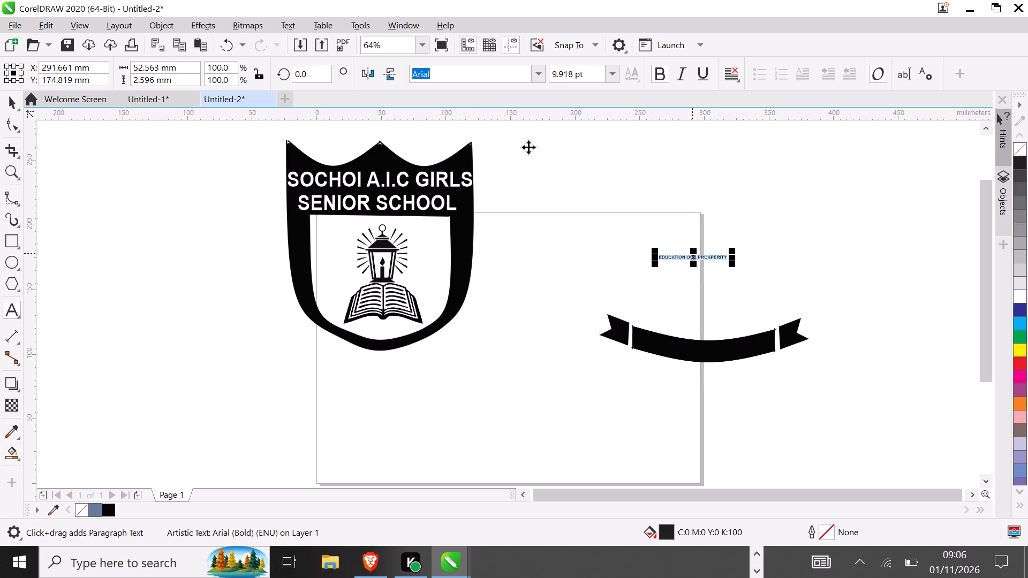
Fit the motto text to the ribbon body's path, inside the ribbon at an 8 mm distance and about 11 mm offset.
{"action": "left_click", "coordinate": [280, 24]}
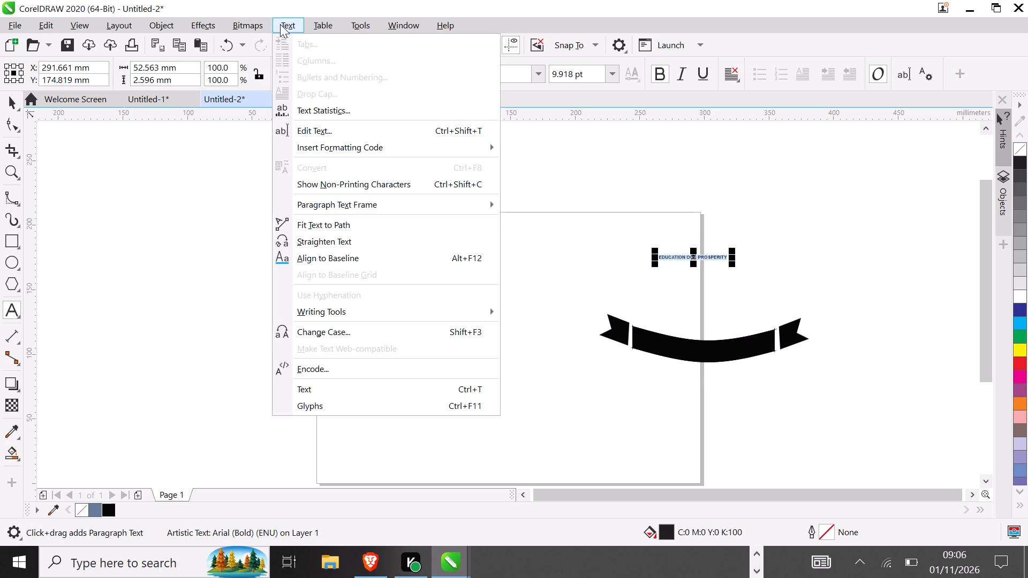
{"action": "left_click", "coordinate": [278, 220]}
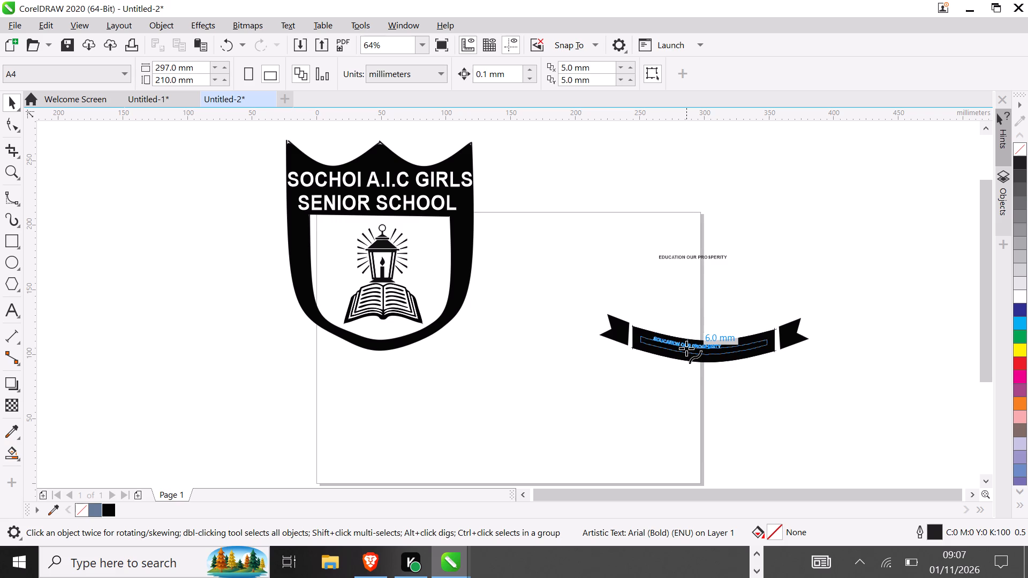
{"action": "left_click", "coordinate": [686, 348]}
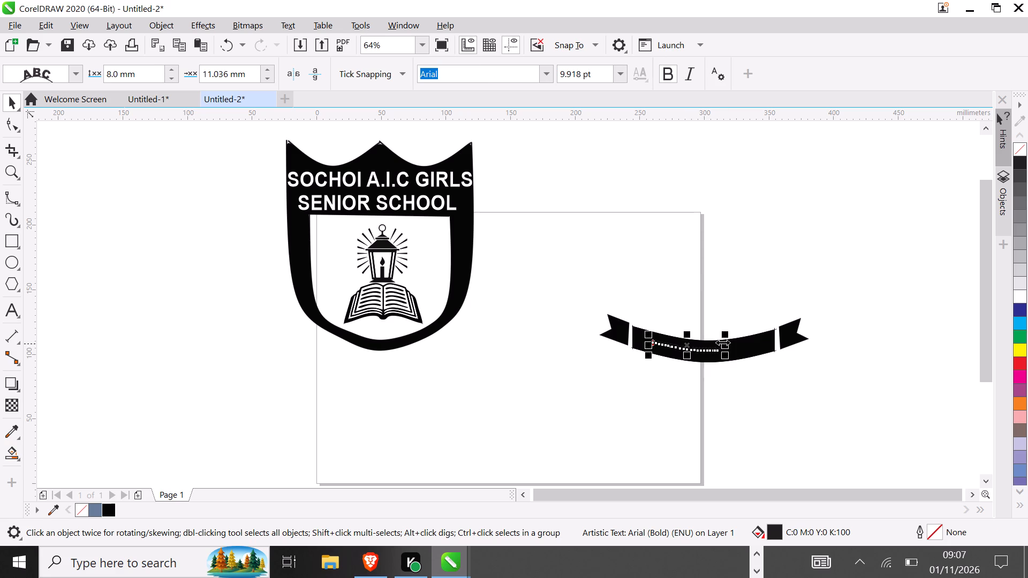
Enlarge the curved motto text inside the ribbon proportionally to about 13 pt.
{"action": "left_click_drag", "start_coordinate": [724, 336], "coordinate": [753, 312]}
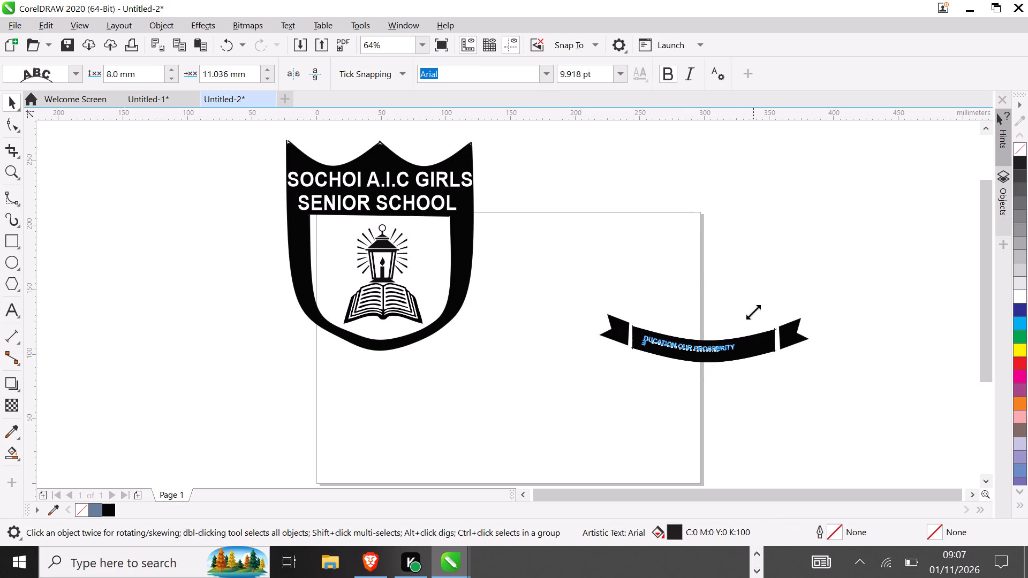
{"action": "left_click_drag", "start_coordinate": [753, 312], "coordinate": [745, 314]}
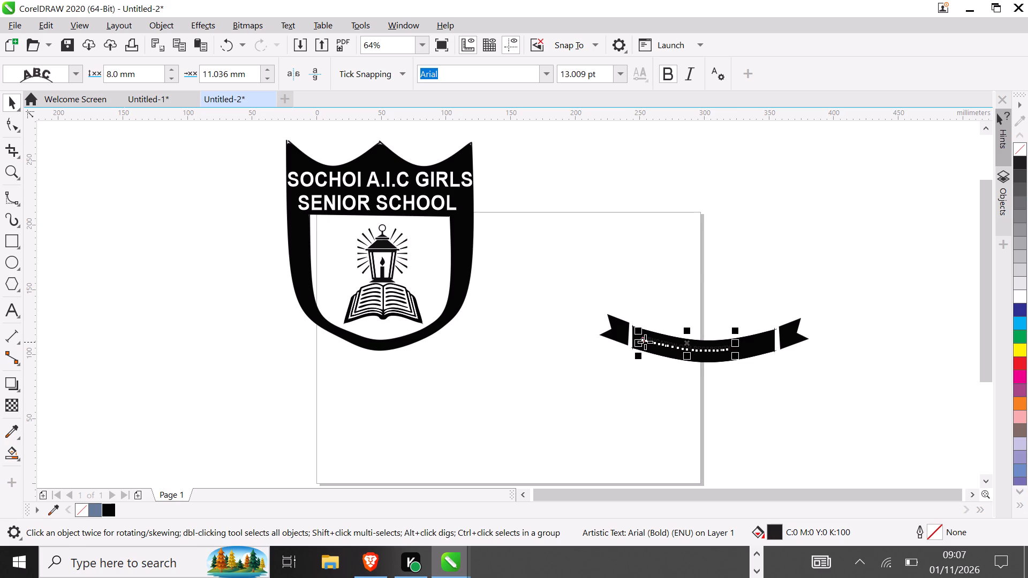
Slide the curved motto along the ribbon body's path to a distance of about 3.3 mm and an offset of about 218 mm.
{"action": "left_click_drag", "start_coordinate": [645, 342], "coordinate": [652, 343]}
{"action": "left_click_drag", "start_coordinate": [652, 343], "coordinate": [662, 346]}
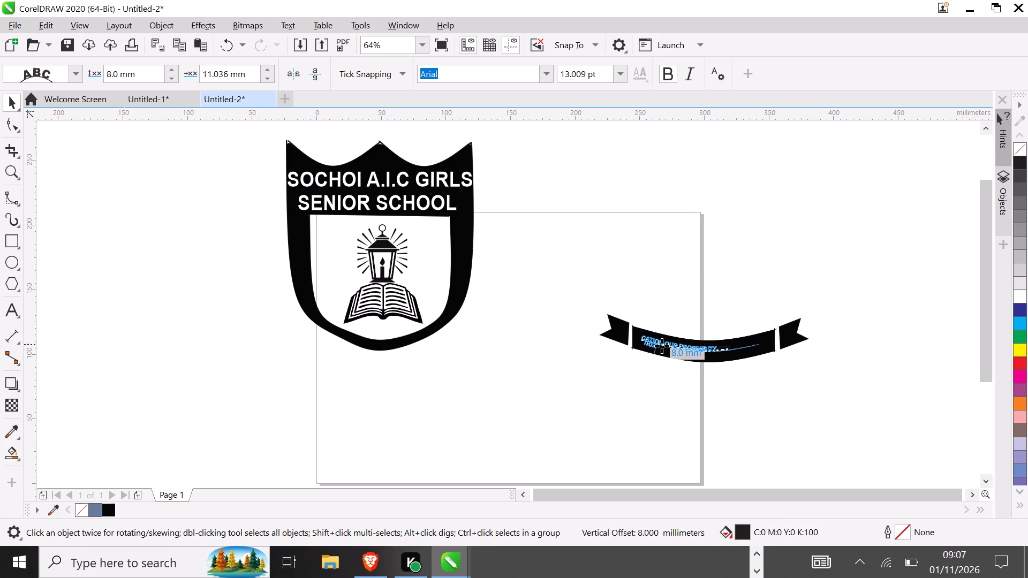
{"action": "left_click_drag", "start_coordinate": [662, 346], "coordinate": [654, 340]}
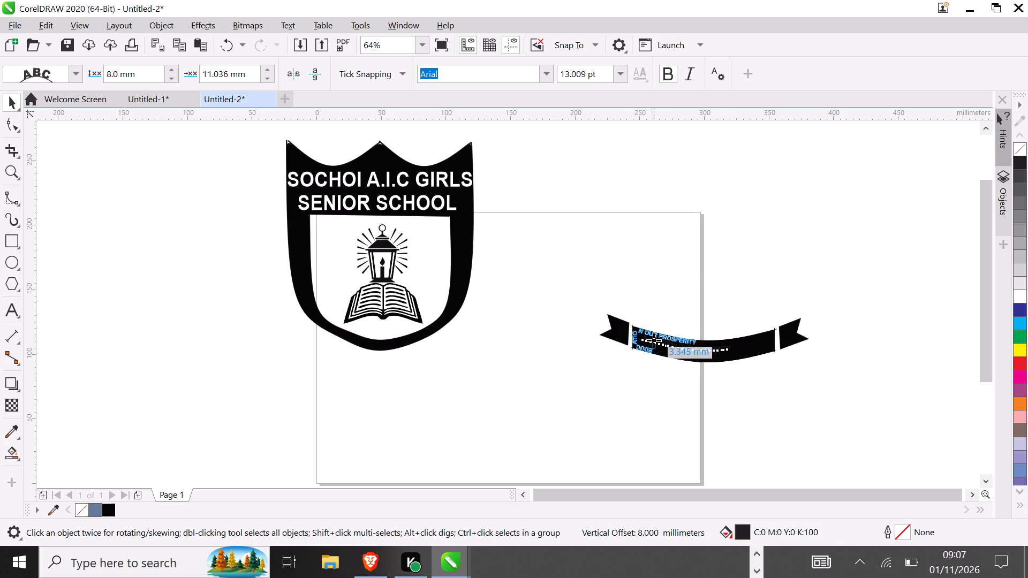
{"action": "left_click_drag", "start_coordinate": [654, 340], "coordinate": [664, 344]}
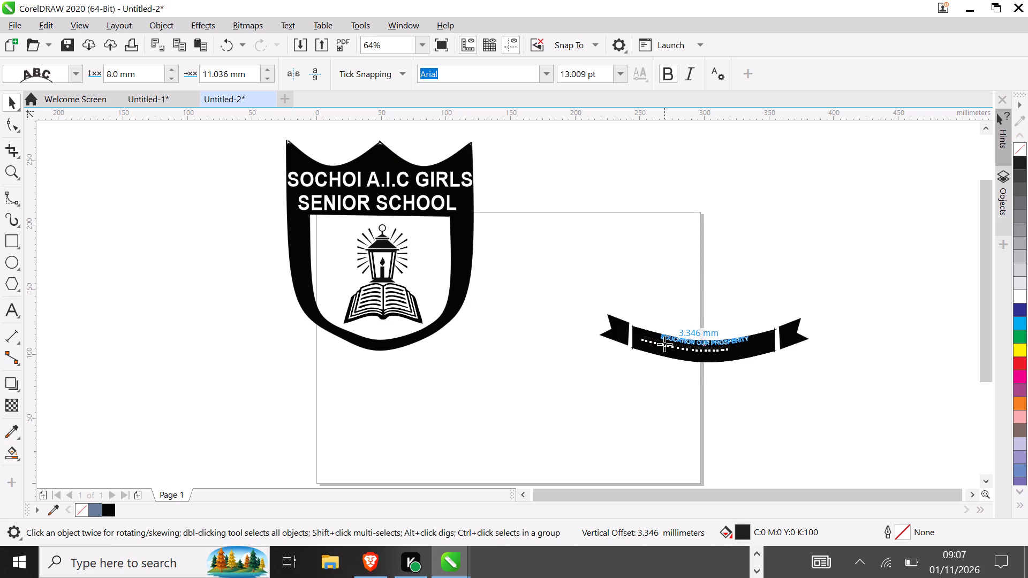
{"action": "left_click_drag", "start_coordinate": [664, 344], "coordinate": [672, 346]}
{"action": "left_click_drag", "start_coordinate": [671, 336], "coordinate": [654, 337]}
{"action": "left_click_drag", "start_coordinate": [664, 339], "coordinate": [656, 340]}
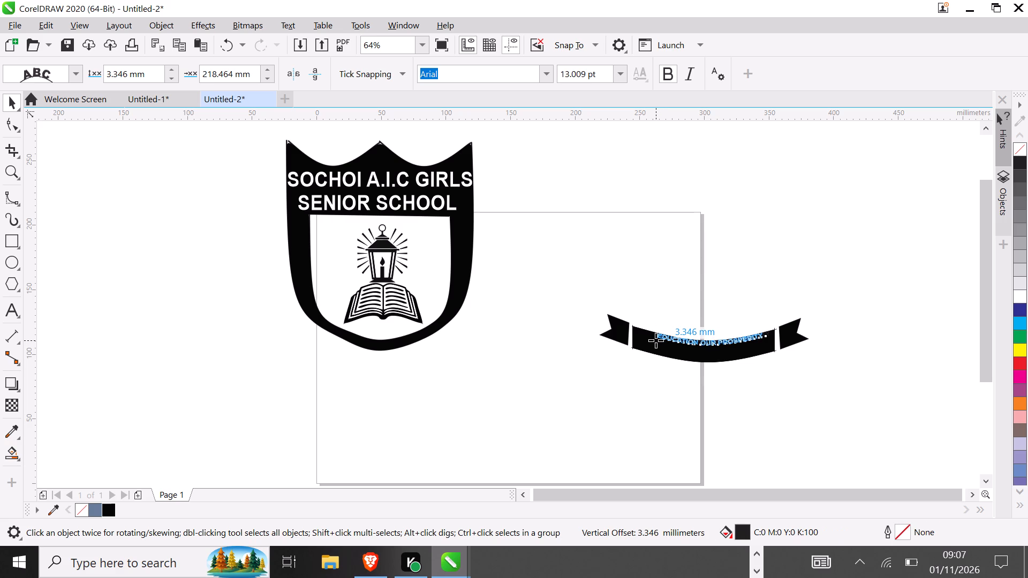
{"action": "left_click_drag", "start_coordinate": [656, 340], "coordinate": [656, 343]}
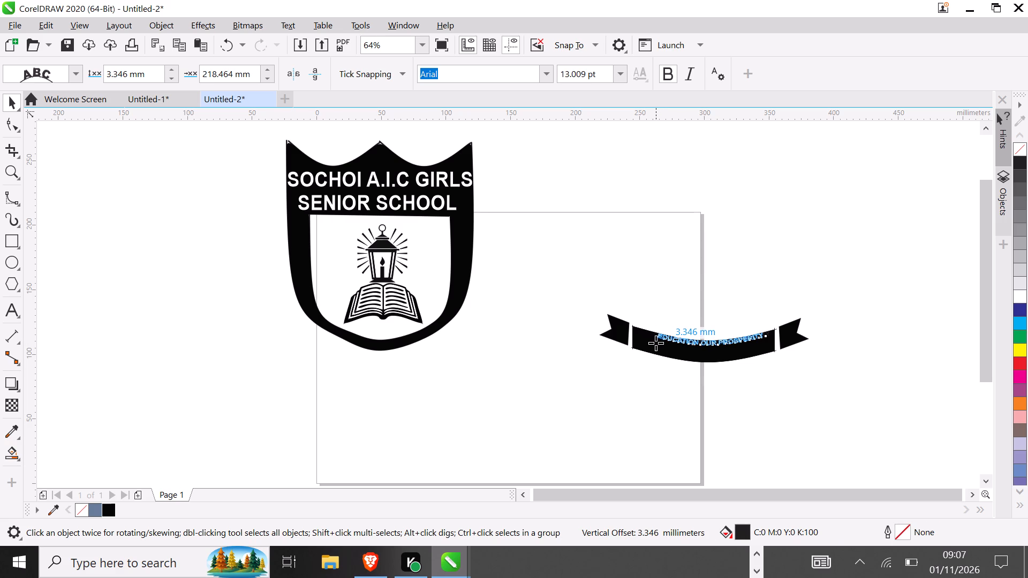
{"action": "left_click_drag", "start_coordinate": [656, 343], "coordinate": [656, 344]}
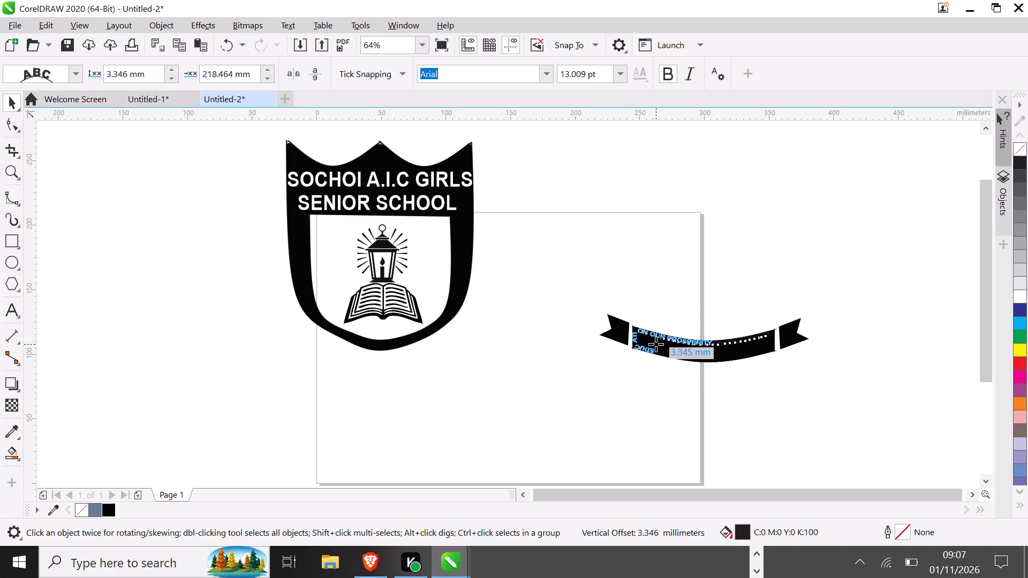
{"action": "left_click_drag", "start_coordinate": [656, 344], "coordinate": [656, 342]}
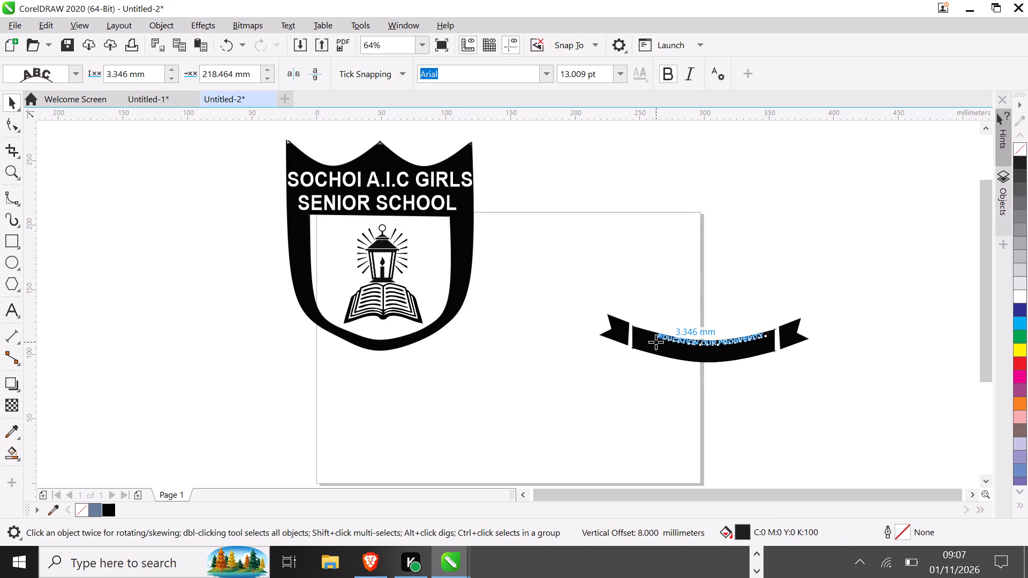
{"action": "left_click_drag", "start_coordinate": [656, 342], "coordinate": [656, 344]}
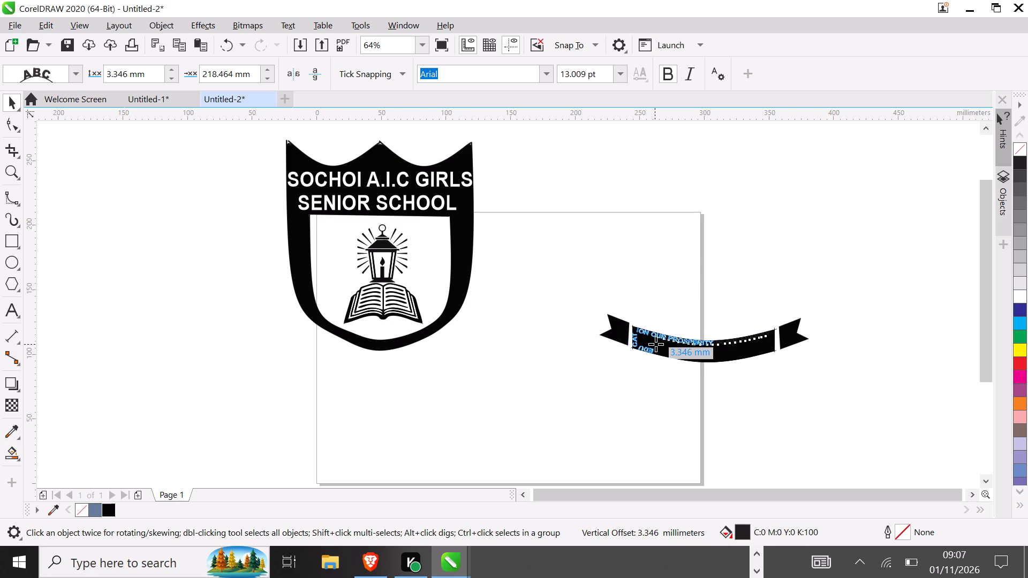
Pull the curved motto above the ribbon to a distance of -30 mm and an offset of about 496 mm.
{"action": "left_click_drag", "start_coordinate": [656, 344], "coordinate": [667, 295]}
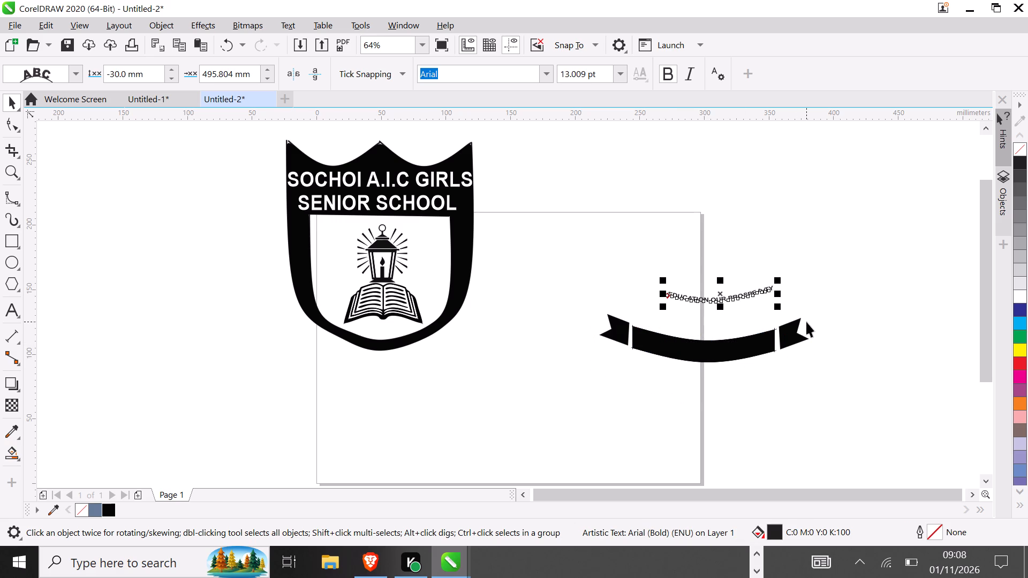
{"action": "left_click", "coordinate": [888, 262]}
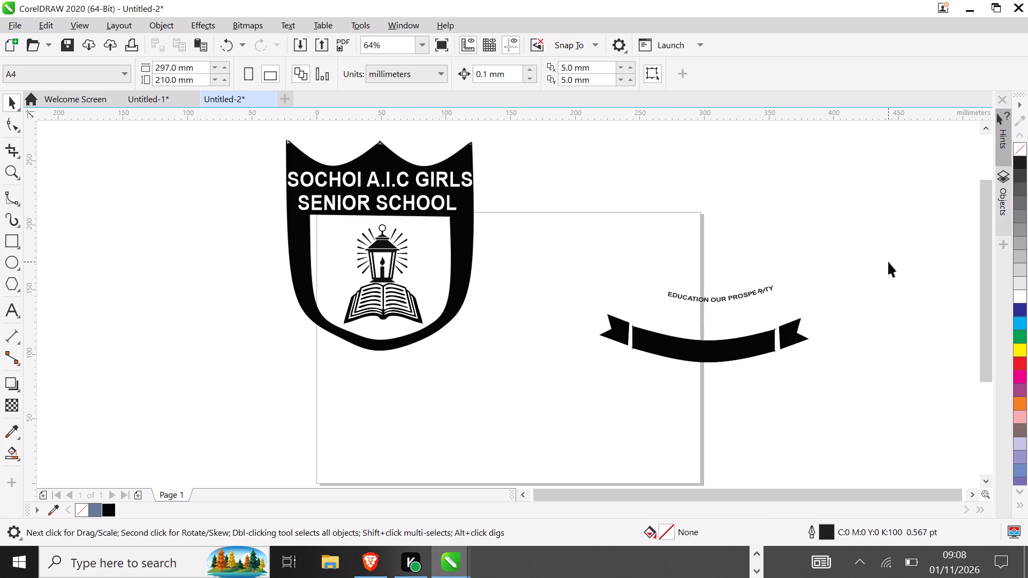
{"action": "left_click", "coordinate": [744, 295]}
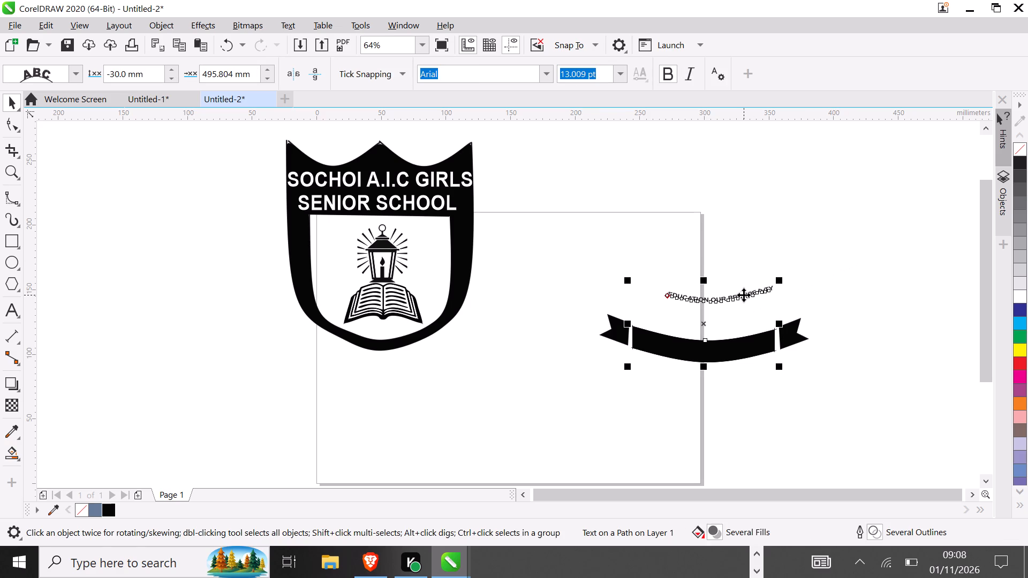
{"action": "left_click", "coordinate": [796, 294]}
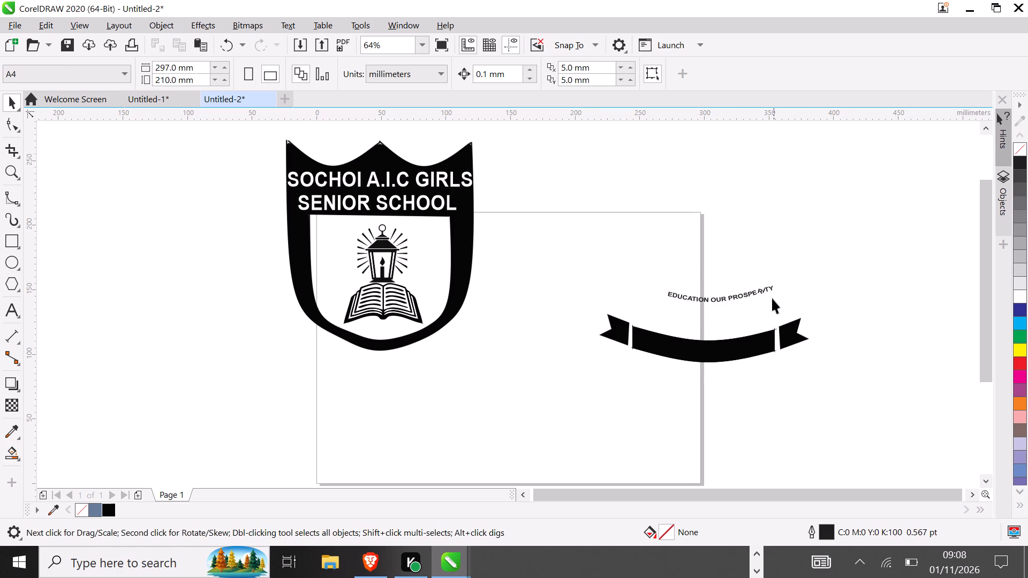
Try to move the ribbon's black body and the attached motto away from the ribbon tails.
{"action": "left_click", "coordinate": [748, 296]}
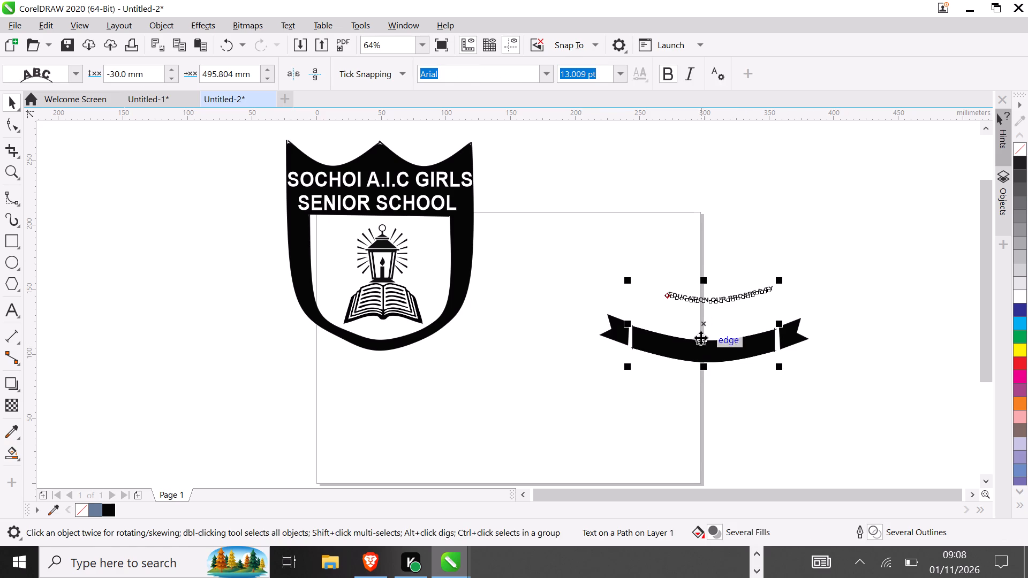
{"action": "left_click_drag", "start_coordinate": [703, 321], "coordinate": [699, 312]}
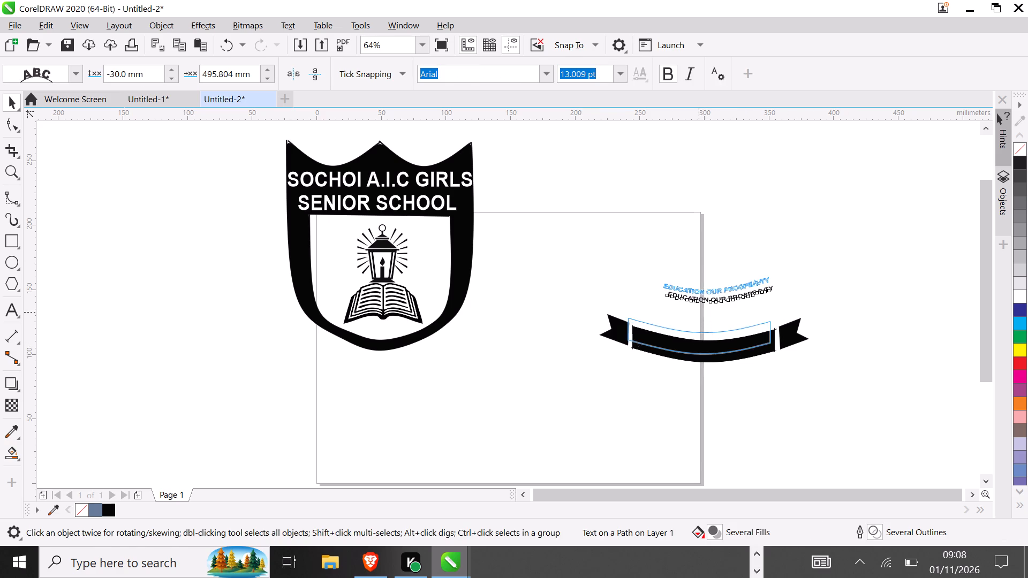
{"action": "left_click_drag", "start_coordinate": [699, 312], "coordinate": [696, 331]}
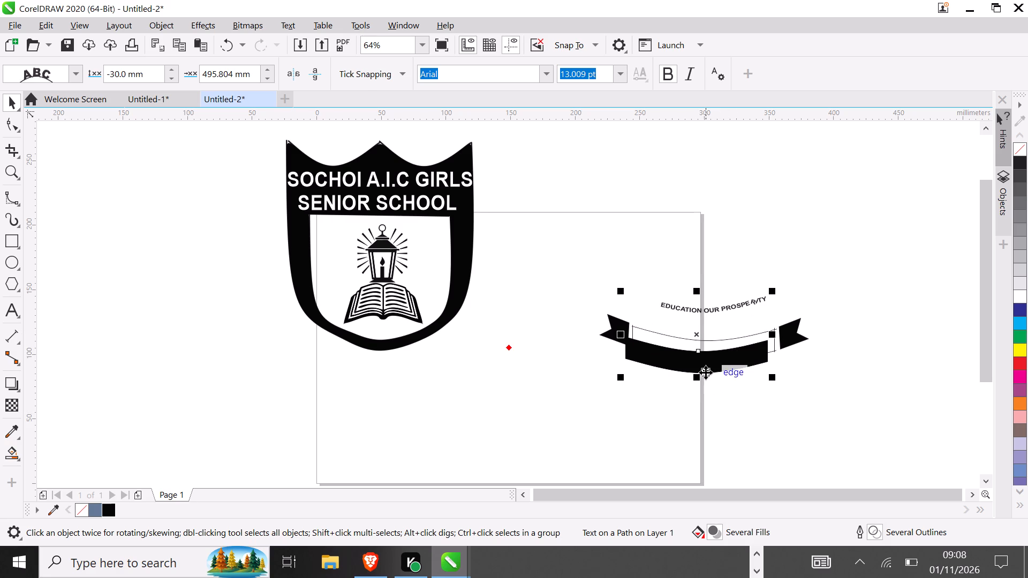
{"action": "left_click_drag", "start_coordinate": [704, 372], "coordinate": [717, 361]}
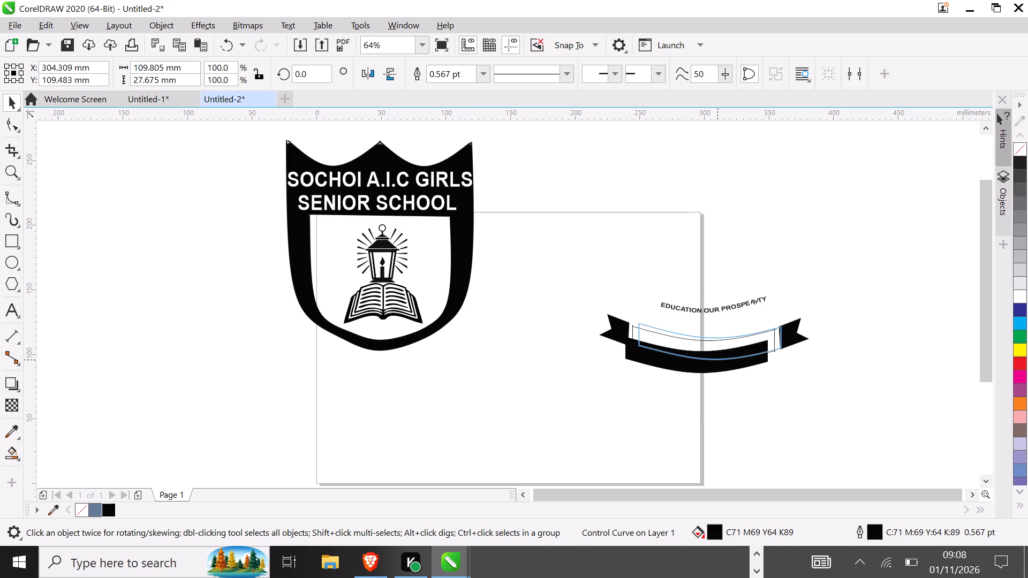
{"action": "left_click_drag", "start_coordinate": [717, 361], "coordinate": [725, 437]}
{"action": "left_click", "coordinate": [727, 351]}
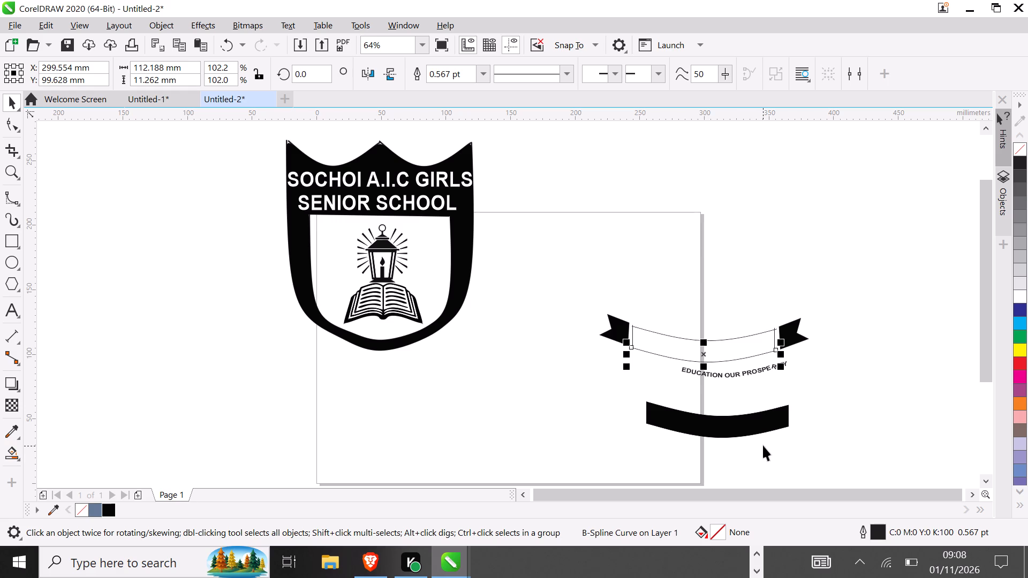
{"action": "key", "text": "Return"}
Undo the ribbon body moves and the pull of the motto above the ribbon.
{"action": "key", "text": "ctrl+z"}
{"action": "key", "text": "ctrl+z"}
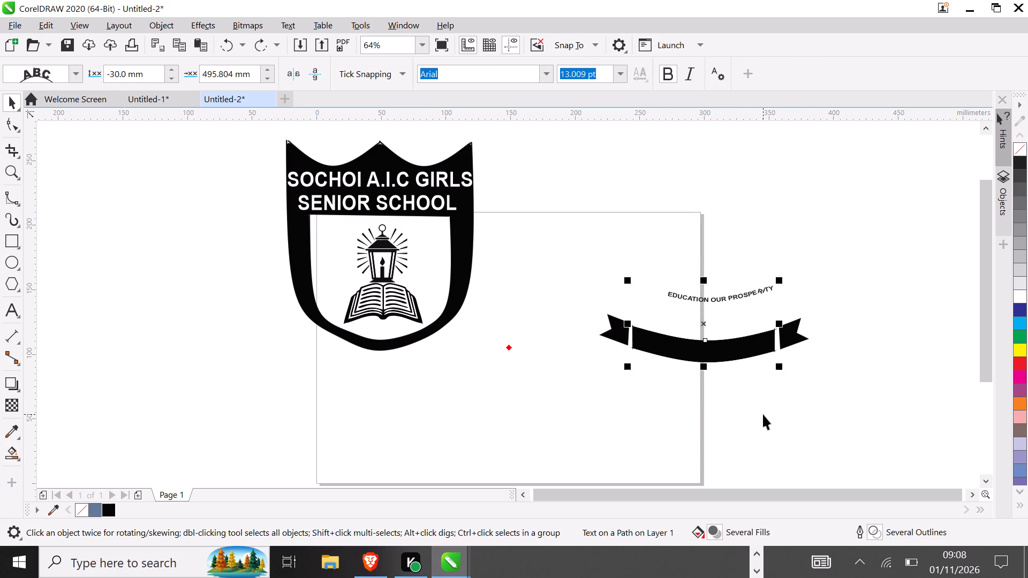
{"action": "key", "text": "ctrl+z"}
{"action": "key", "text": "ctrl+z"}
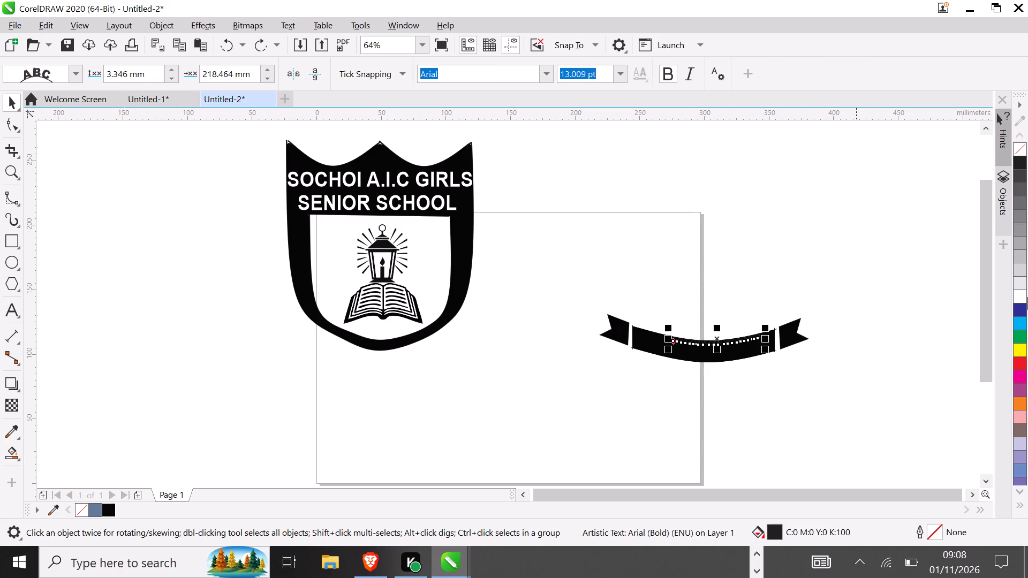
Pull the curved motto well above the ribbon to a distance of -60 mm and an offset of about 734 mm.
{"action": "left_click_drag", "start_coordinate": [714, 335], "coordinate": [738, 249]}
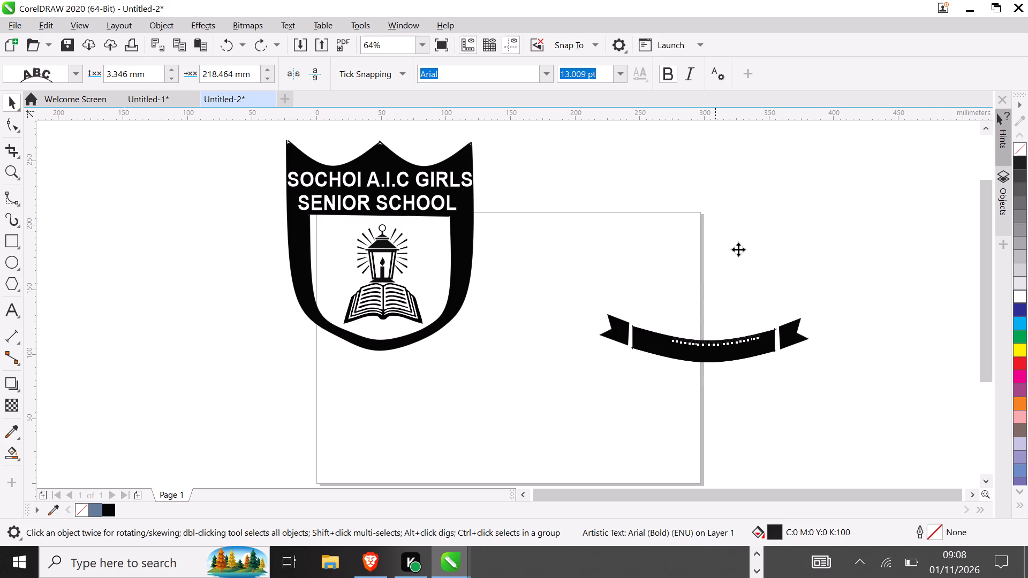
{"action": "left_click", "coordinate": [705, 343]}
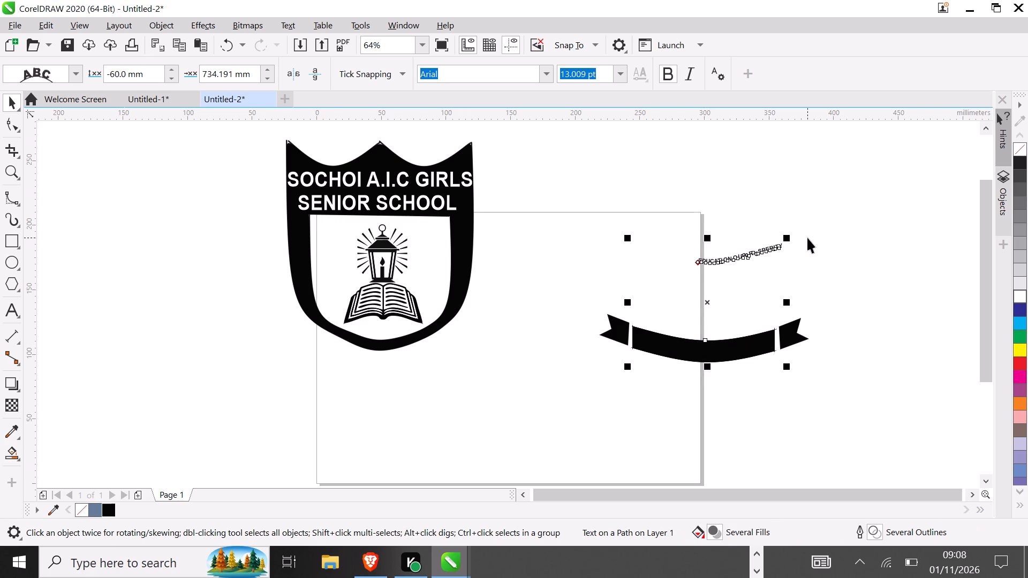
Undo the motto's moves, enlargement and path fitting, back to straight text above the ribbon.
{"action": "key", "text": "ctrl+z"}
{"action": "key", "text": "z"}
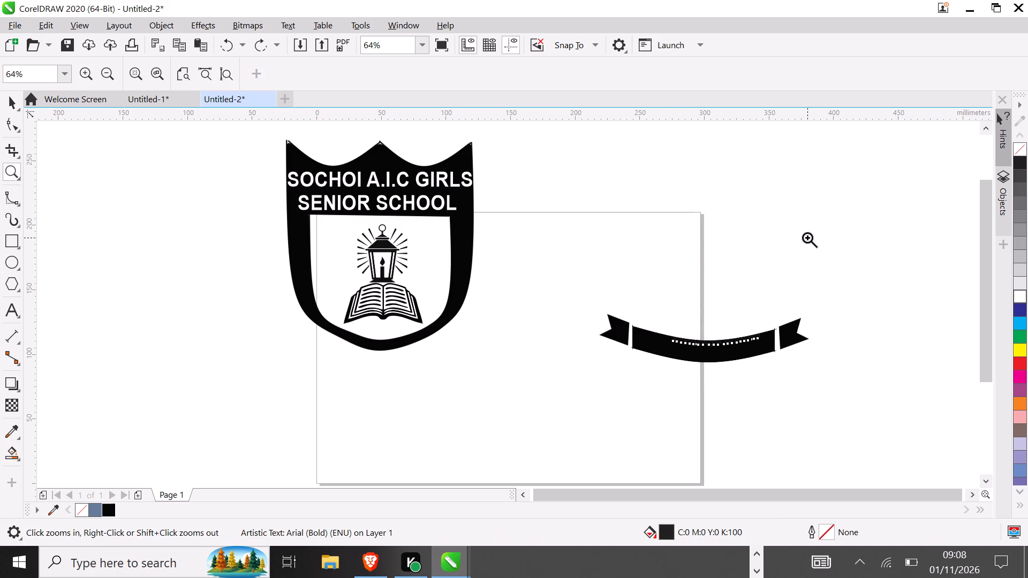
{"action": "key", "text": "z"}
{"action": "key", "text": "ctrl+z"}
{"action": "key", "text": "ctrl+z"}
{"action": "key", "text": "ctrl+z"}
Open the straight EDUCATION OUR PROSPERITY text above the ribbon for editing with the Text tool.
{"action": "left_click", "coordinate": [838, 231]}
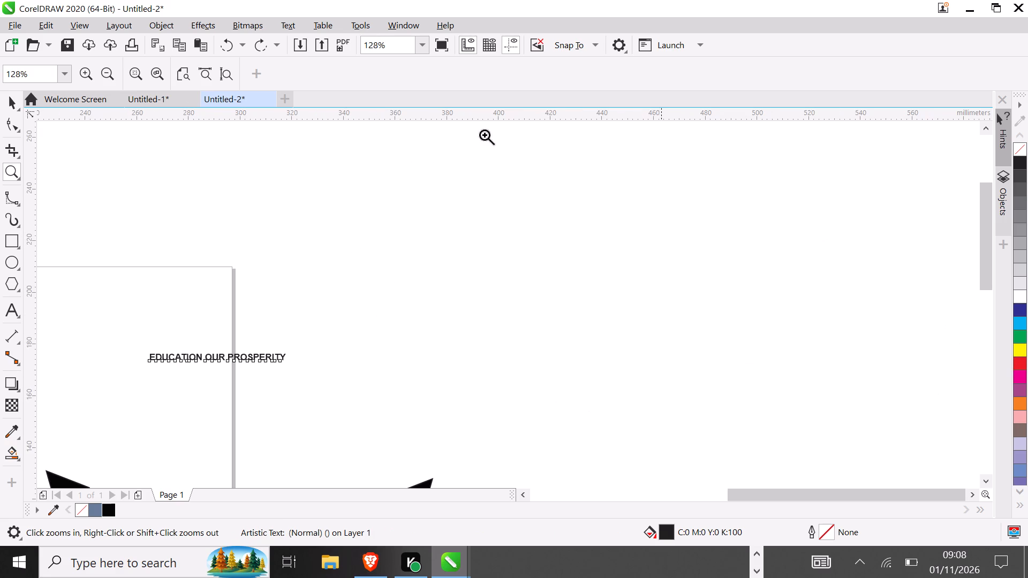
{"action": "left_click", "coordinate": [7, 102]}
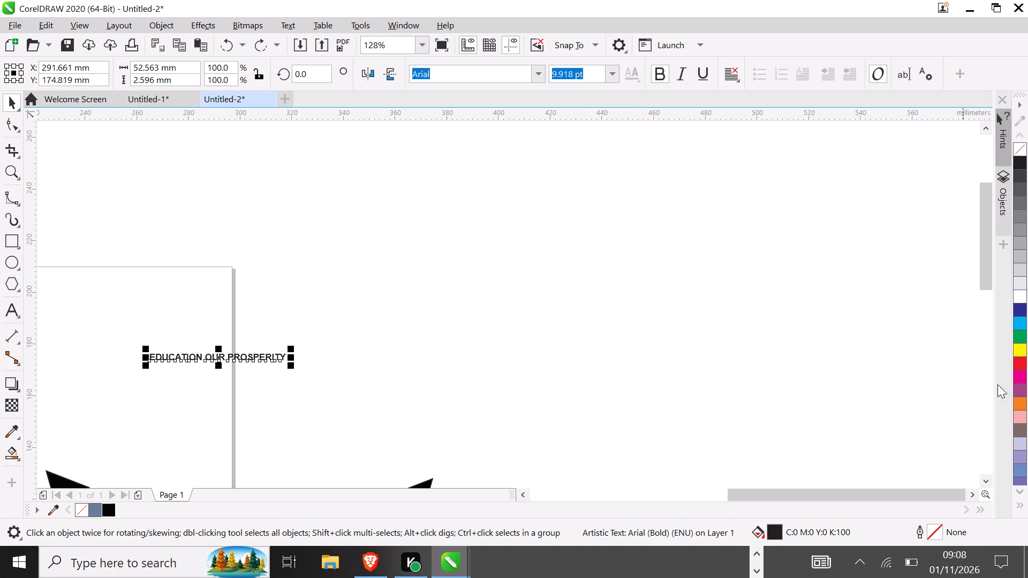
{"action": "triple_click", "coordinate": [984, 475]}
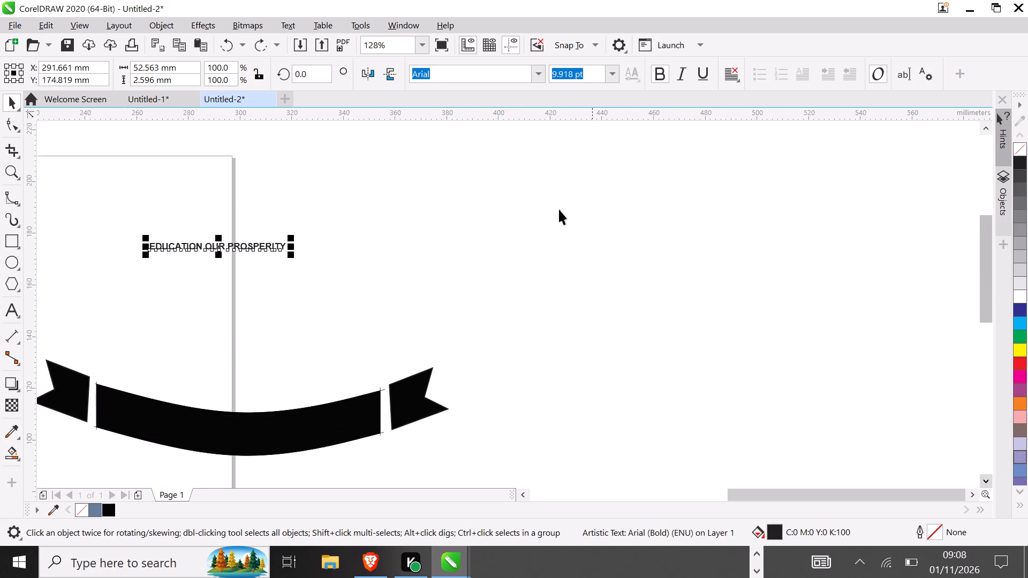
{"action": "key", "text": "ctrl+a"}
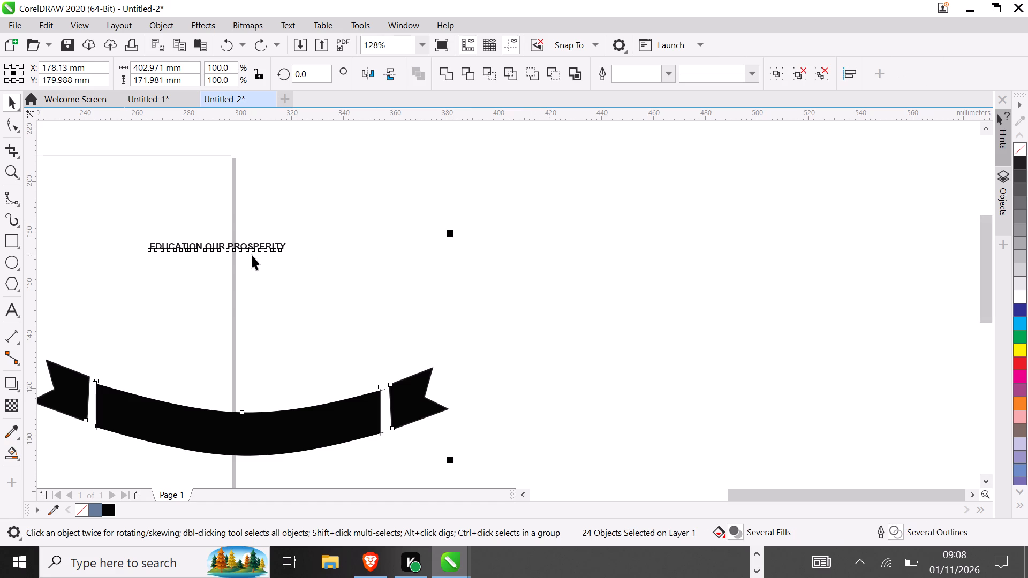
{"action": "left_click_drag", "start_coordinate": [237, 239], "coordinate": [238, 245]}
{"action": "left_click", "coordinate": [238, 245]}
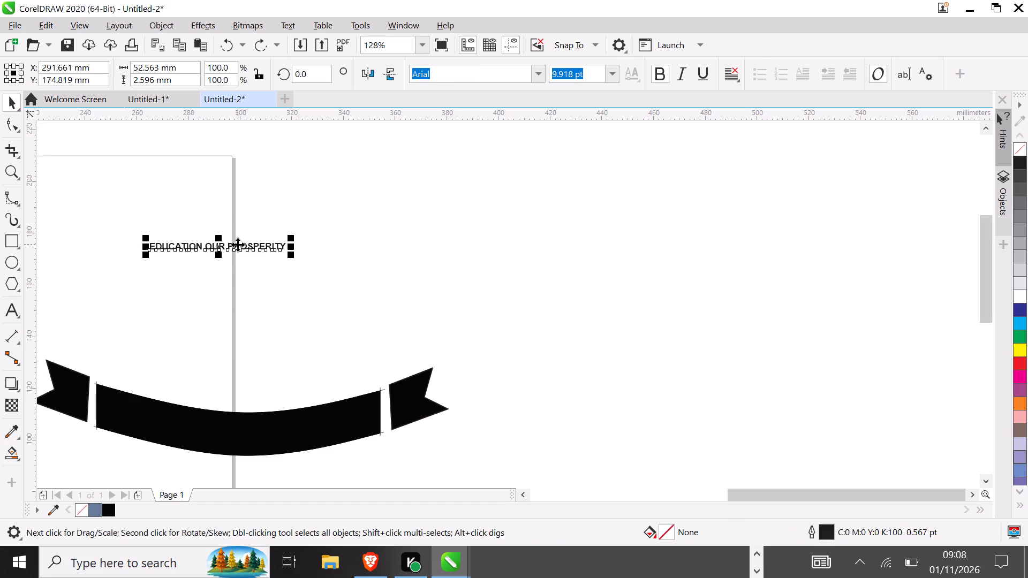
{"action": "key", "text": "ctrl+a"}
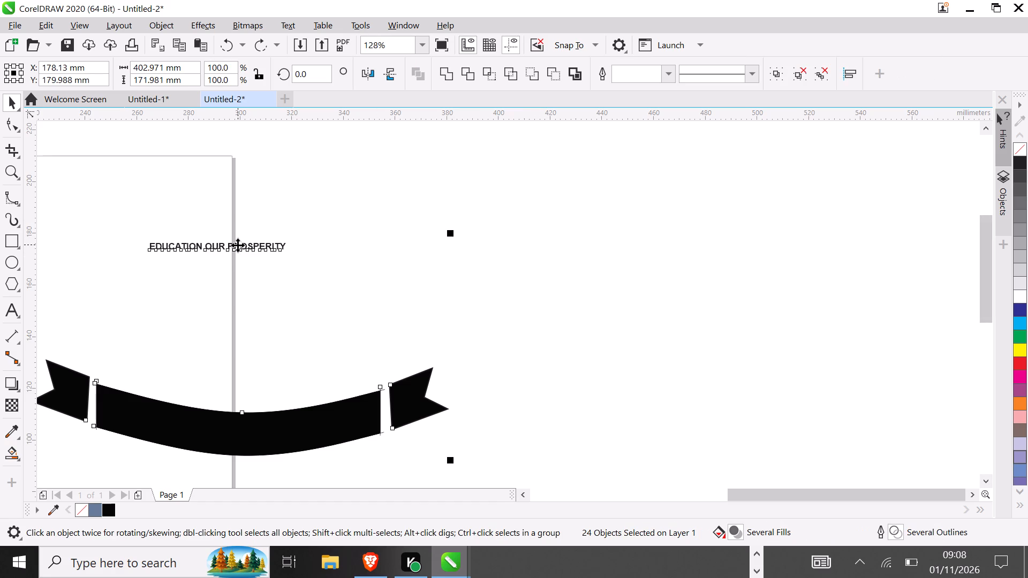
{"action": "left_click", "coordinate": [154, 244]}
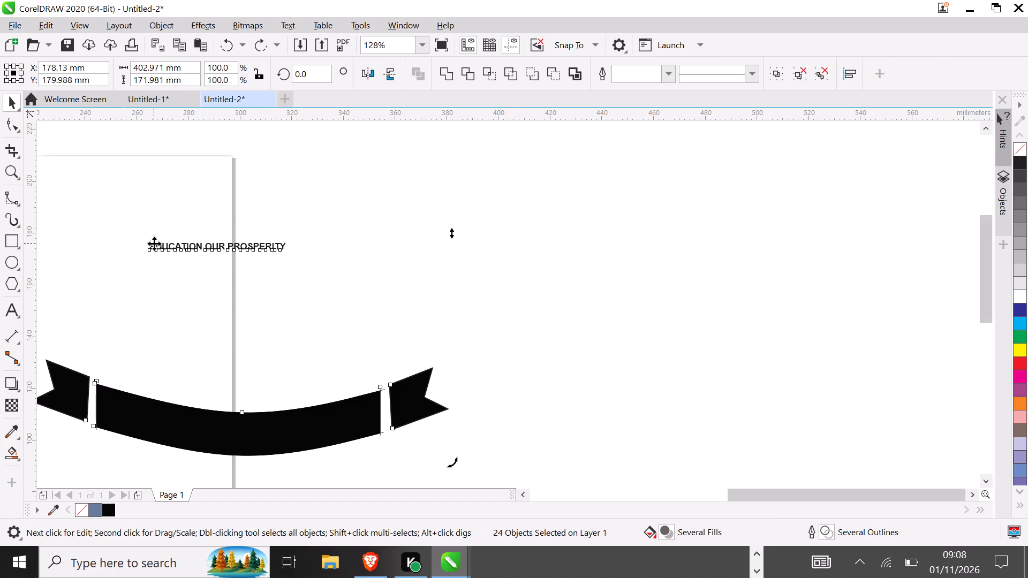
{"action": "left_click", "coordinate": [169, 246]}
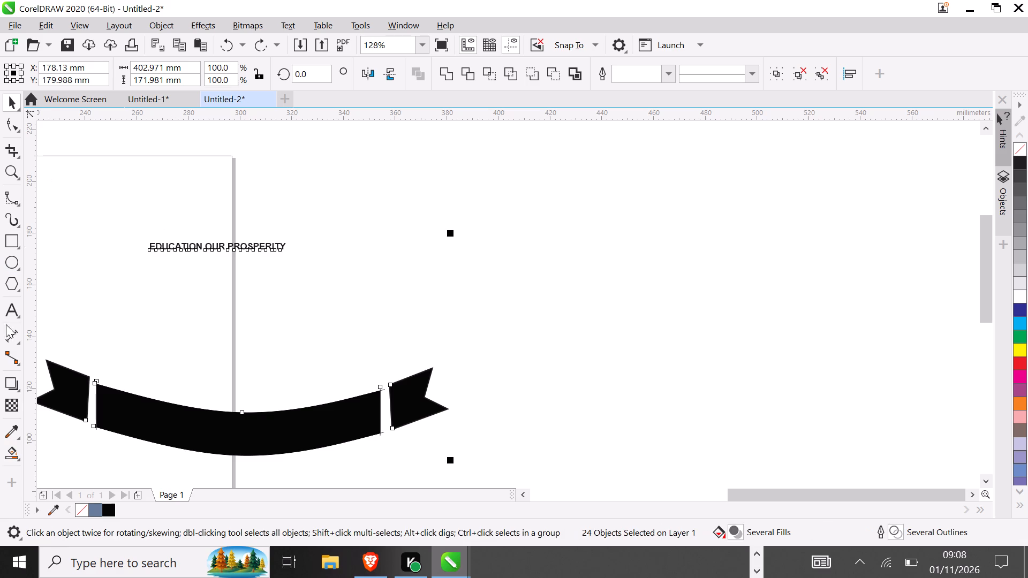
{"action": "left_click", "coordinate": [11, 316]}
{"action": "left_click", "coordinate": [182, 247]}
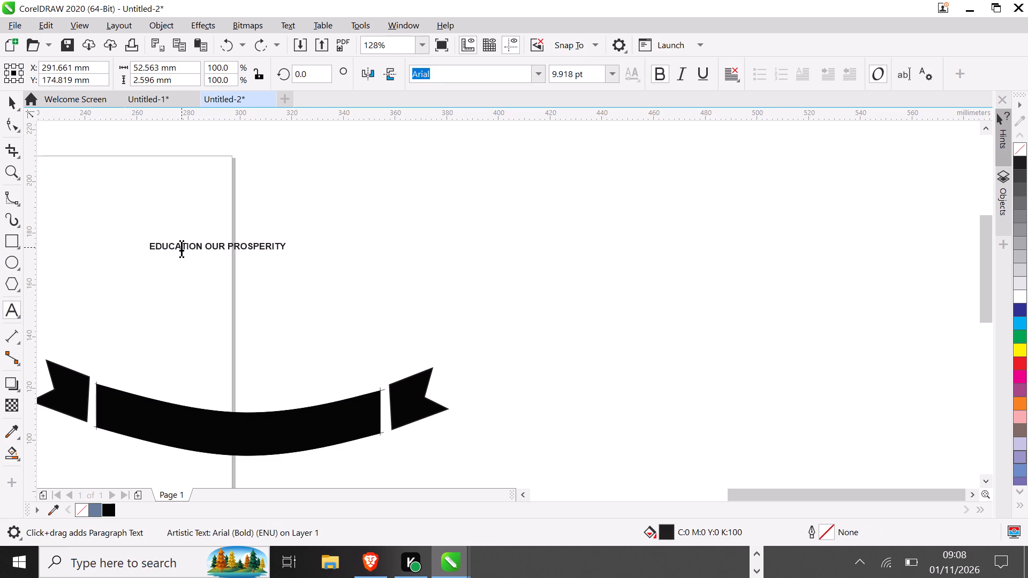
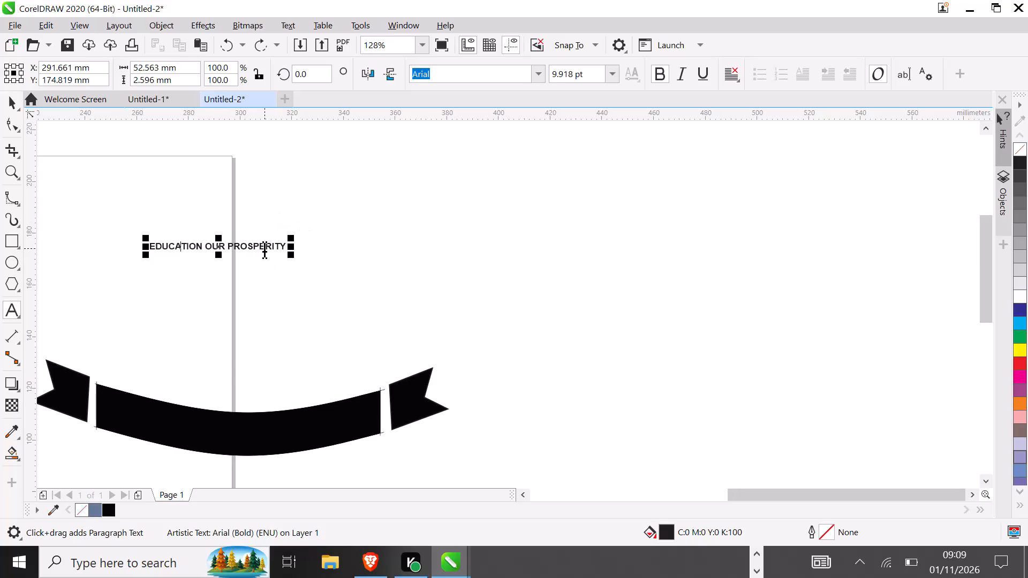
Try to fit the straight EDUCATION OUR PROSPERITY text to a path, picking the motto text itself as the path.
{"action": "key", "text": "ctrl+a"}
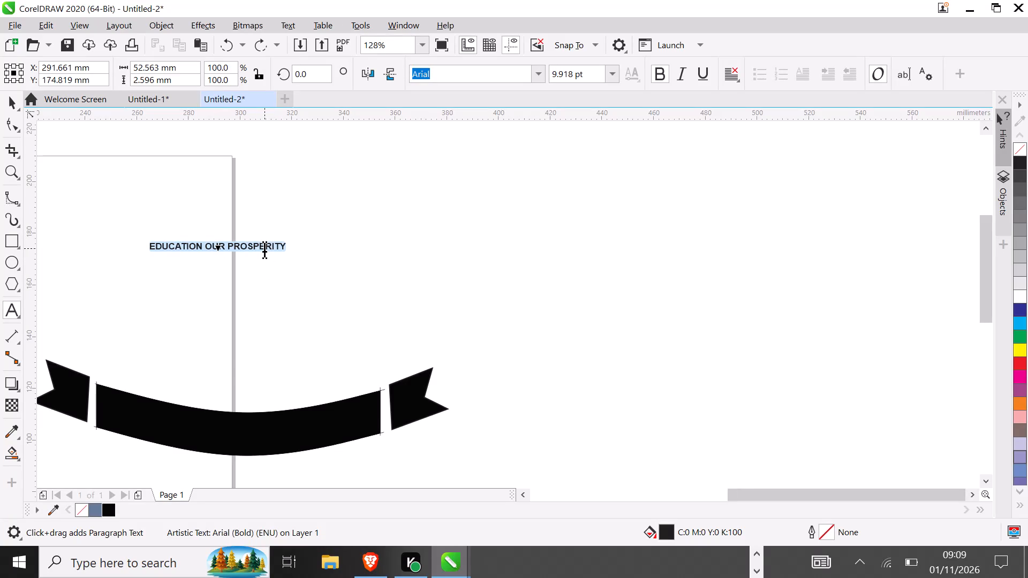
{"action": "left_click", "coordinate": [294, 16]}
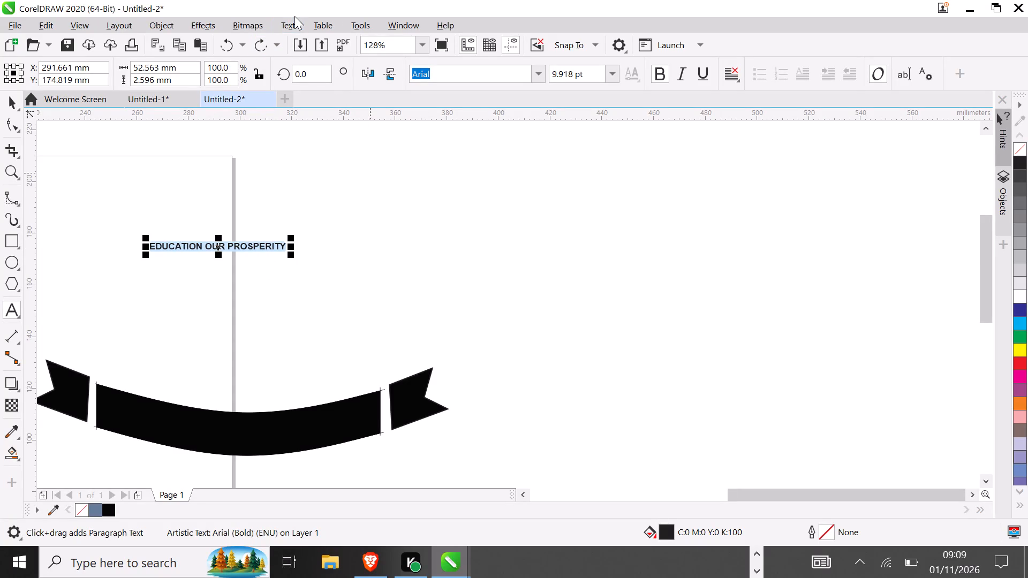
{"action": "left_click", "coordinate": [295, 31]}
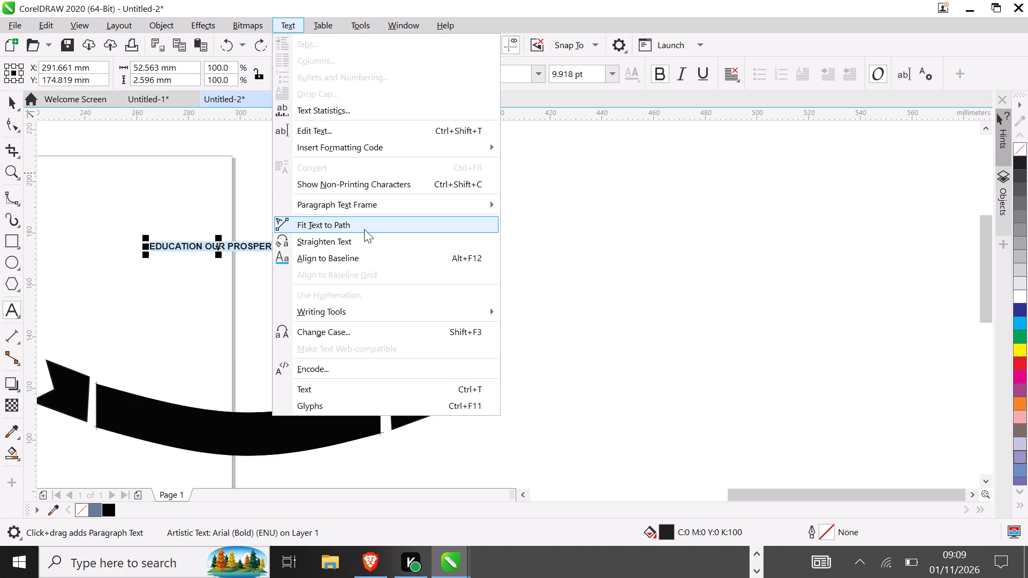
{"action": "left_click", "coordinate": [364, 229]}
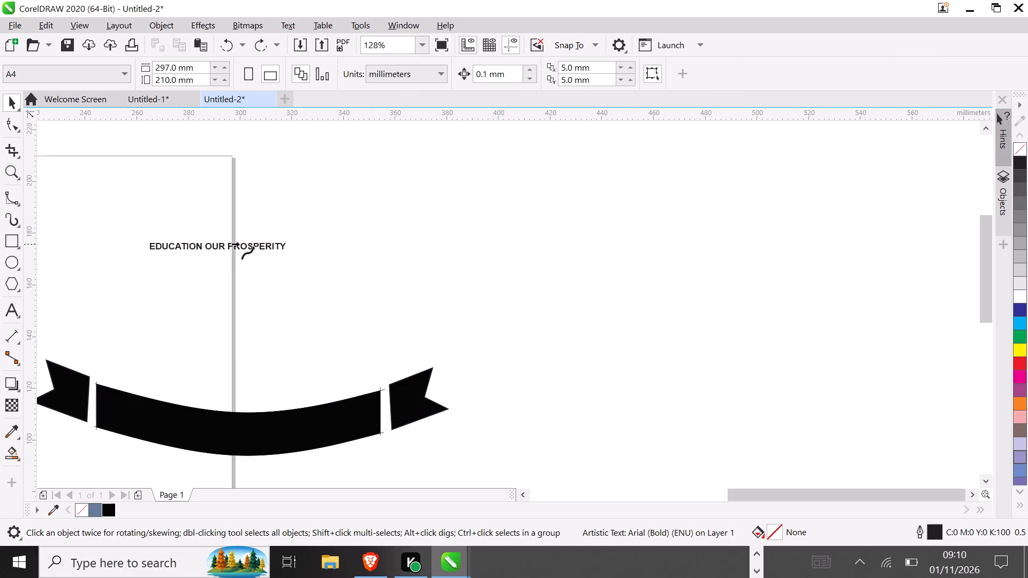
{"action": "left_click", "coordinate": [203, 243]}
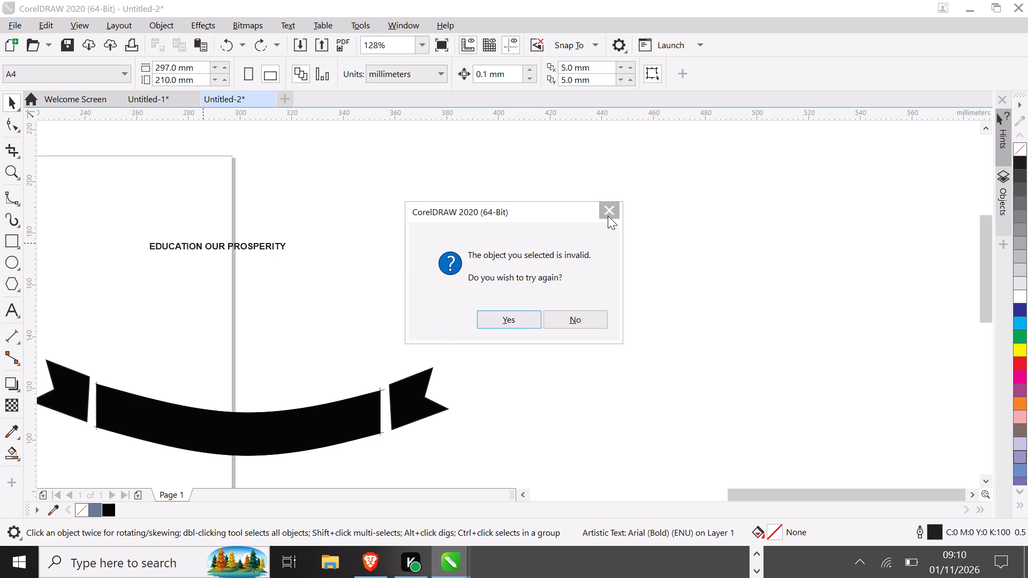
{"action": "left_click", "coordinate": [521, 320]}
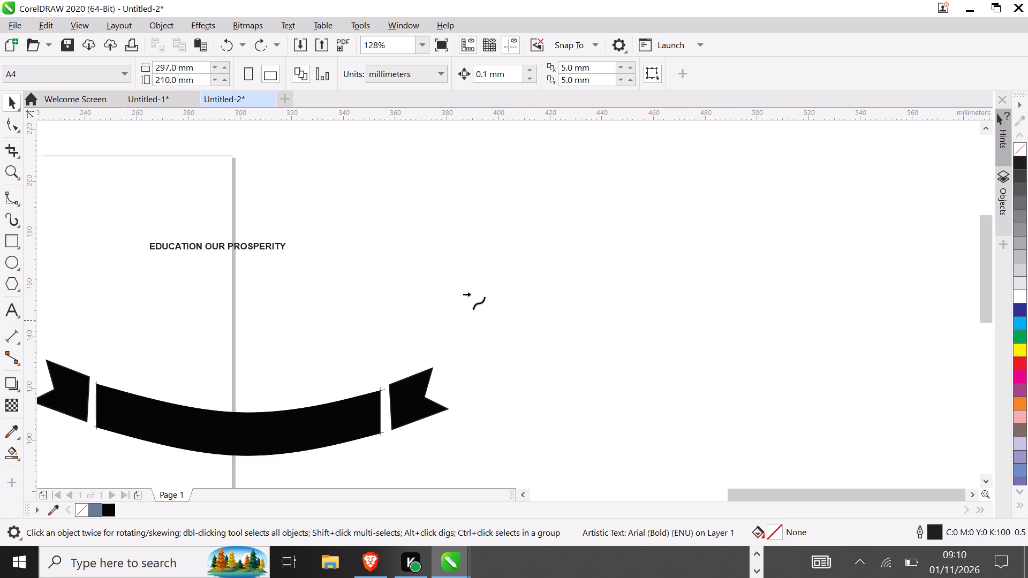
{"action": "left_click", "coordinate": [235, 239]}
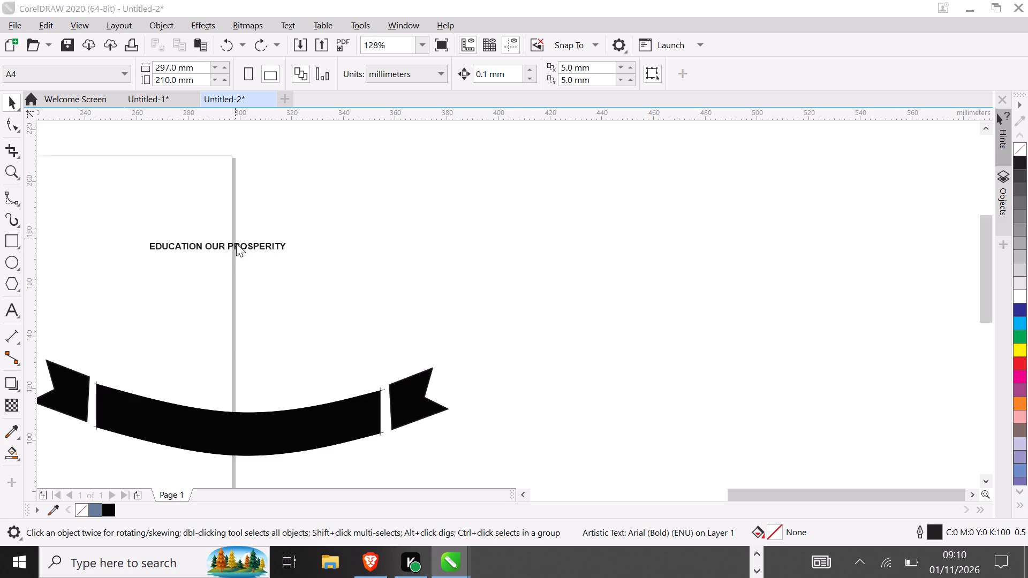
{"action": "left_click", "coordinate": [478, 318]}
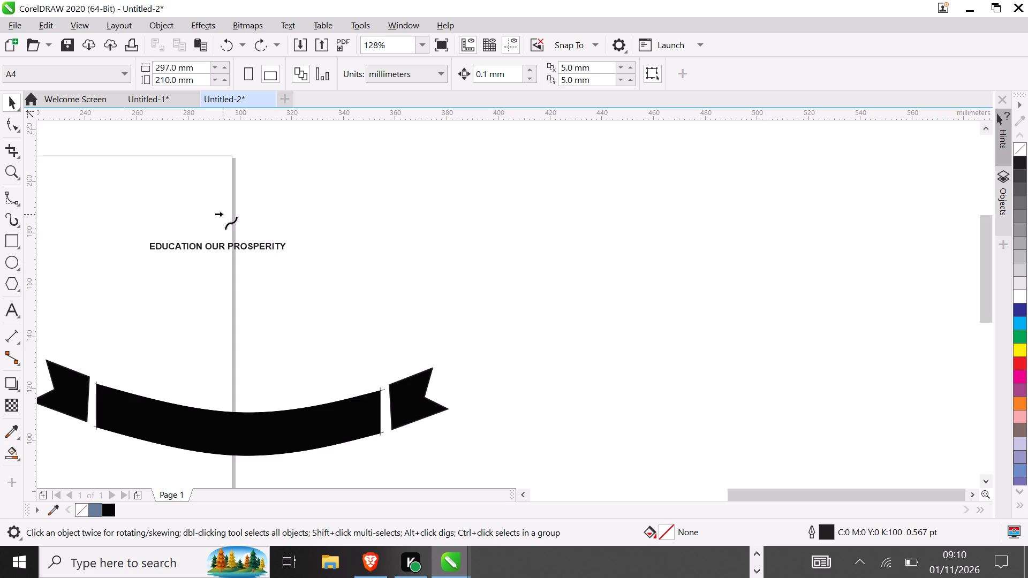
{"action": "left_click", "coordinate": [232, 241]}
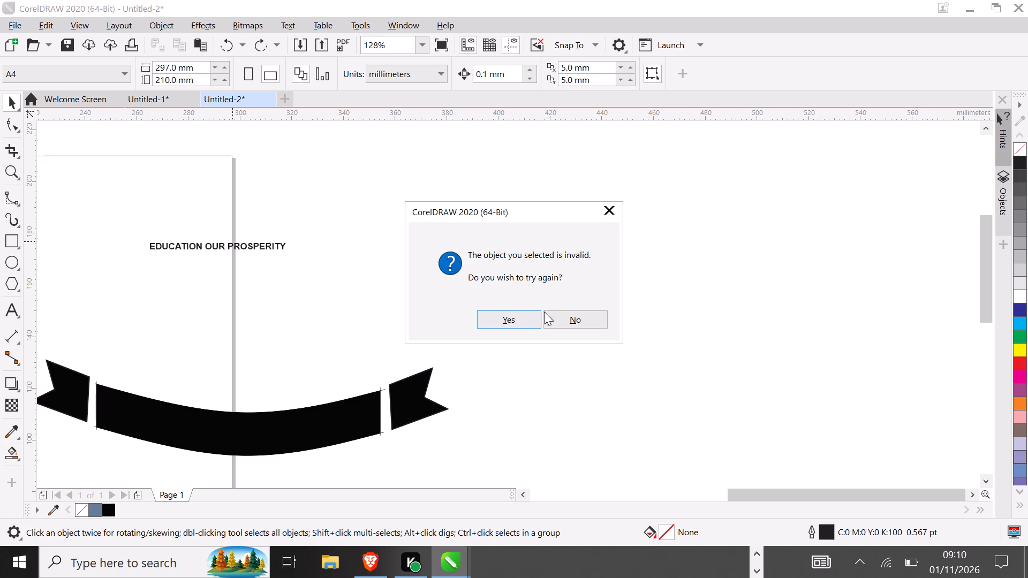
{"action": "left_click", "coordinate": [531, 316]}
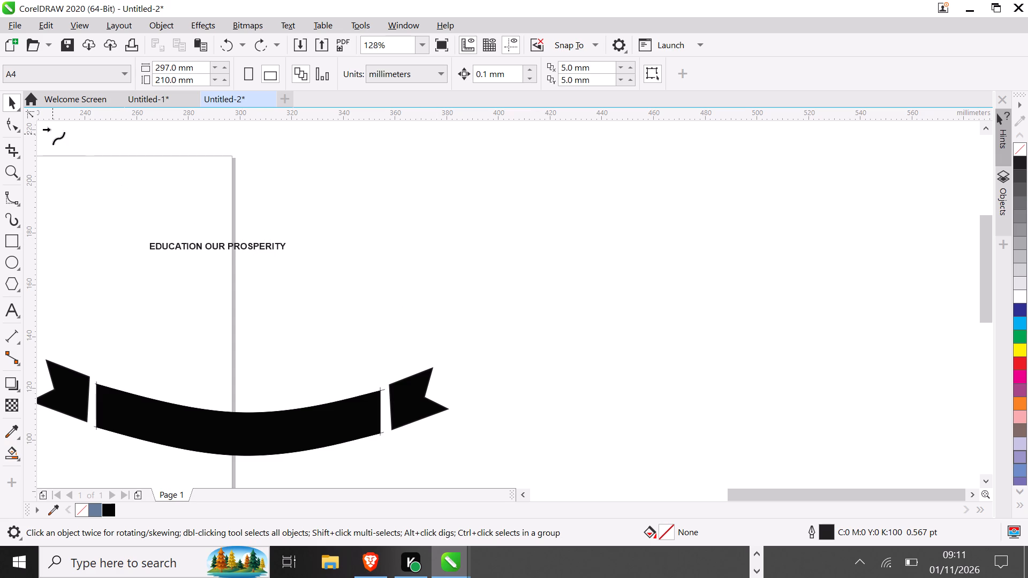
Select the whole EDUCATION OUR PROSPERITY text and move it closer above the ribbon, centred at about X 298.8 mm, Y 149 mm.
{"action": "left_click", "coordinate": [19, 314]}
{"action": "left_click", "coordinate": [36, 314]}
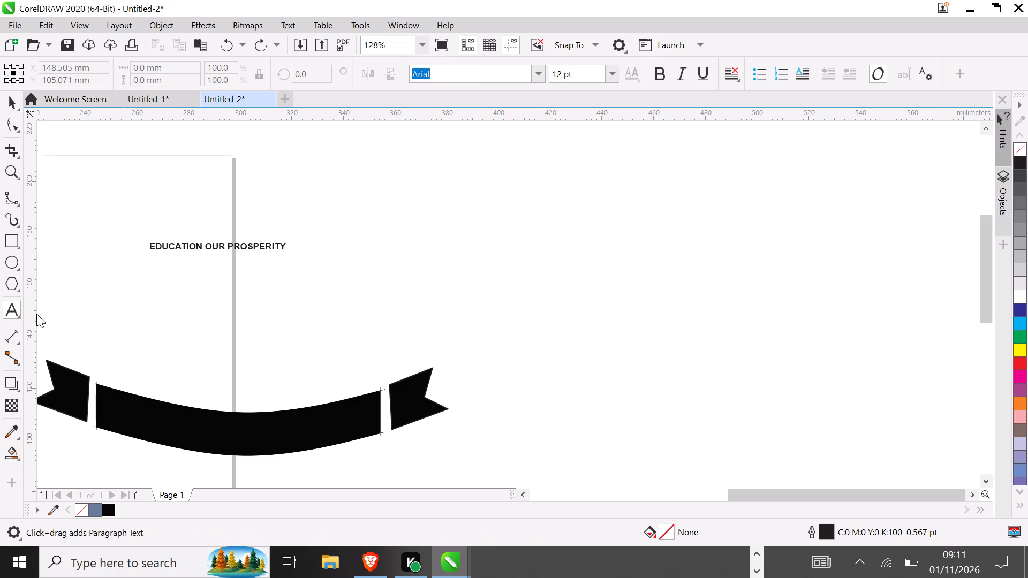
{"action": "left_click", "coordinate": [162, 245]}
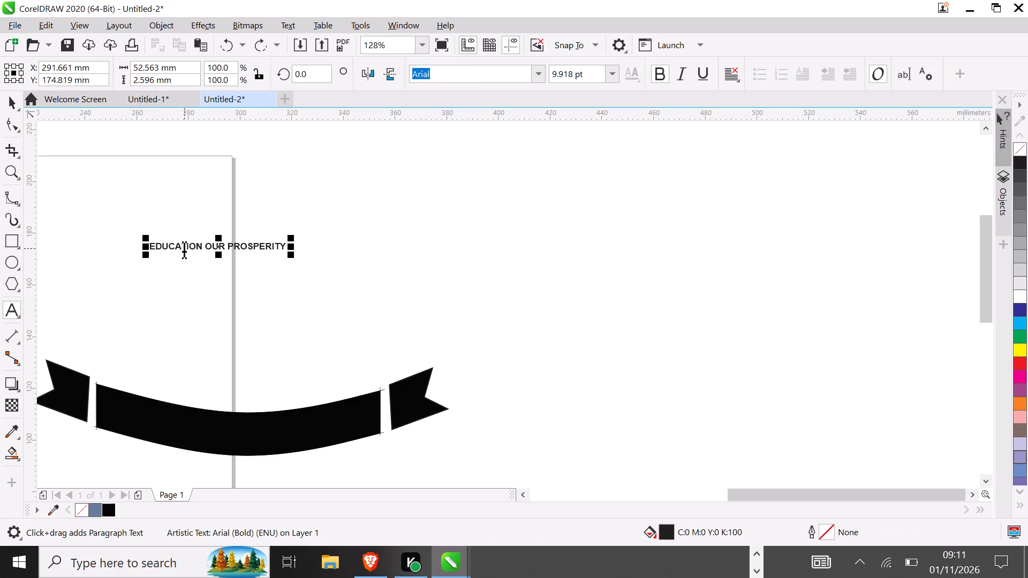
{"action": "key", "text": "ctrl+a"}
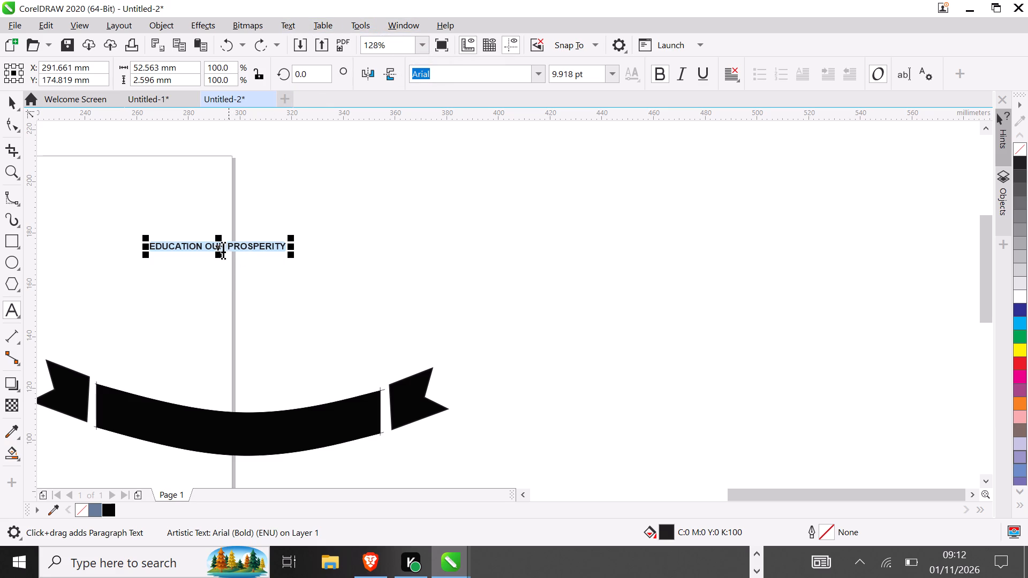
{"action": "left_click_drag", "start_coordinate": [218, 249], "coordinate": [243, 421]}
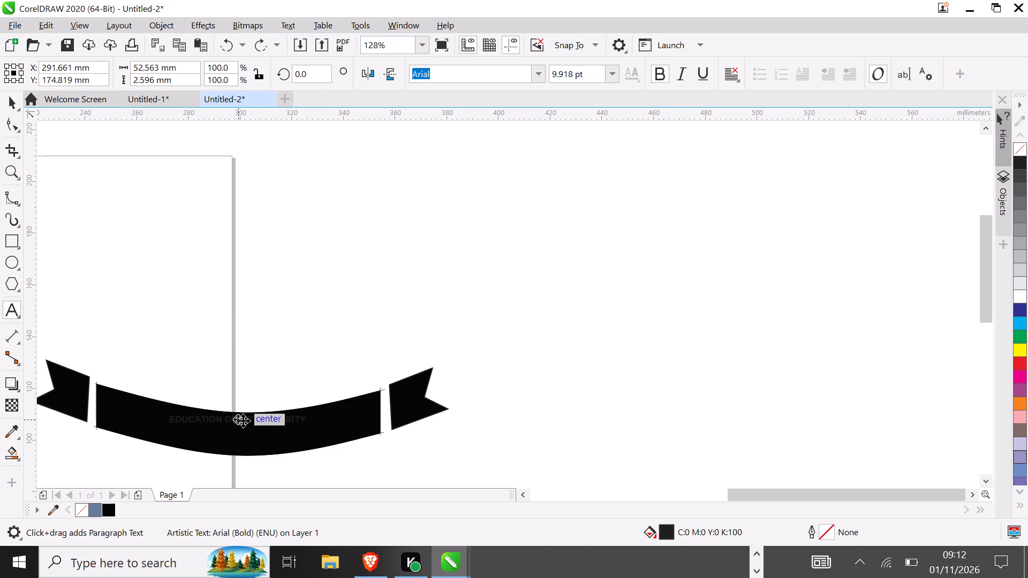
{"action": "left_click_drag", "start_coordinate": [243, 421], "coordinate": [237, 315]}
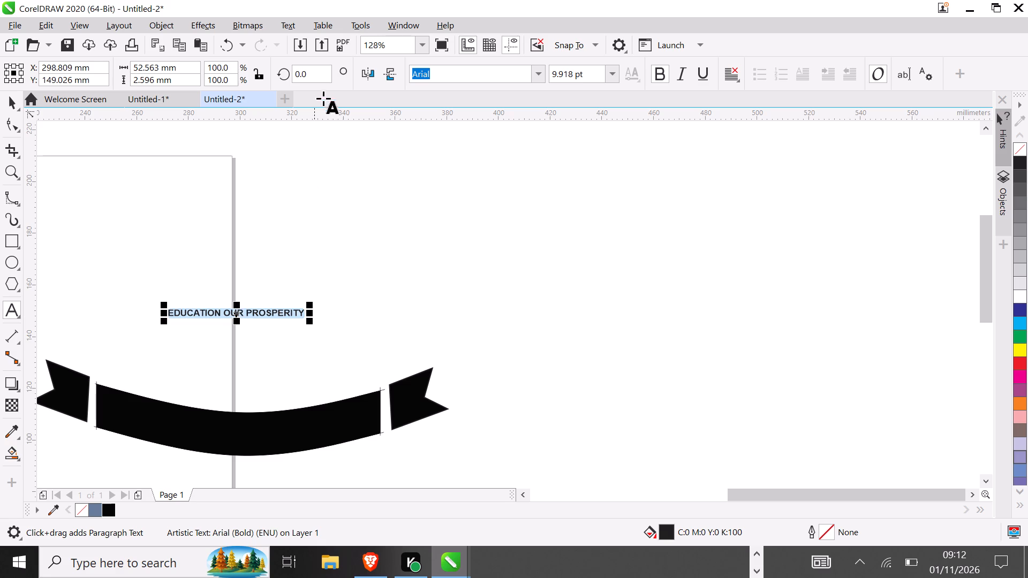
Fit the motto to the ribbon body's curve at a distance of 8 mm and an offset of about 12.2 mm.
{"action": "left_click", "coordinate": [288, 26]}
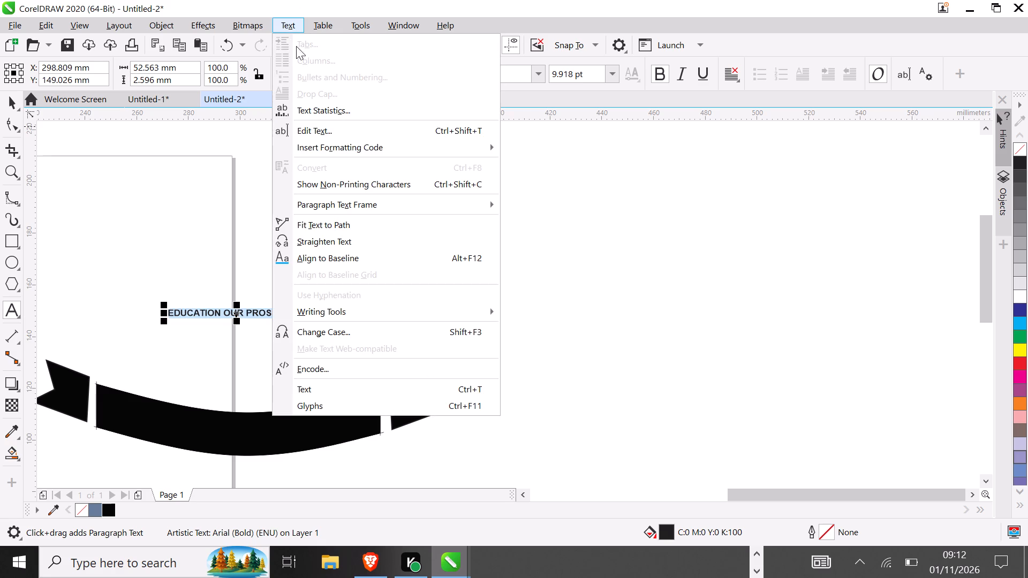
{"action": "left_click", "coordinate": [335, 224]}
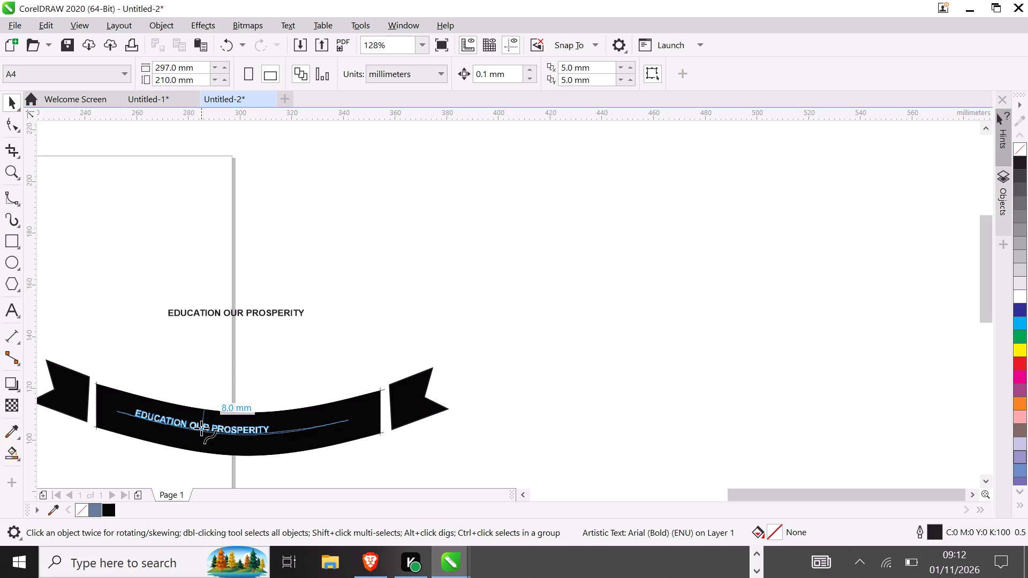
{"action": "left_click", "coordinate": [201, 428]}
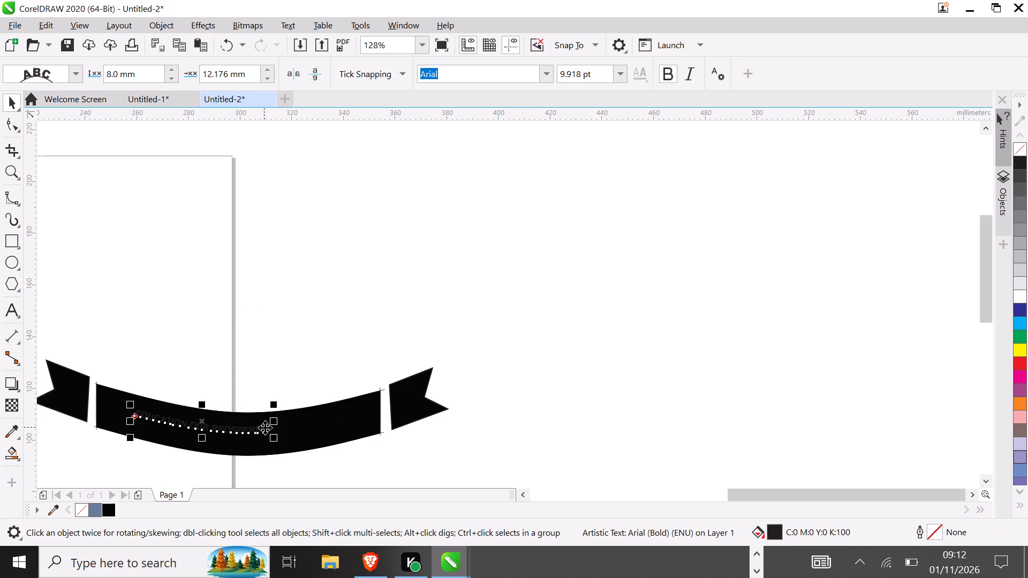
Stretch the curved motto wider on both sides within the ribbon body.
{"action": "left_click_drag", "start_coordinate": [274, 422], "coordinate": [327, 409]}
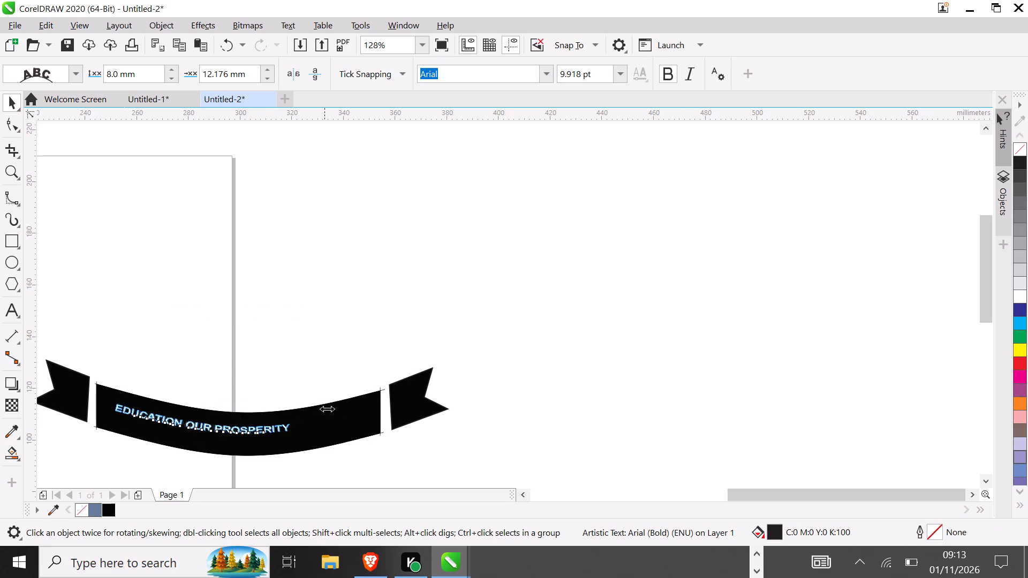
{"action": "left_click_drag", "start_coordinate": [327, 409], "coordinate": [318, 409]}
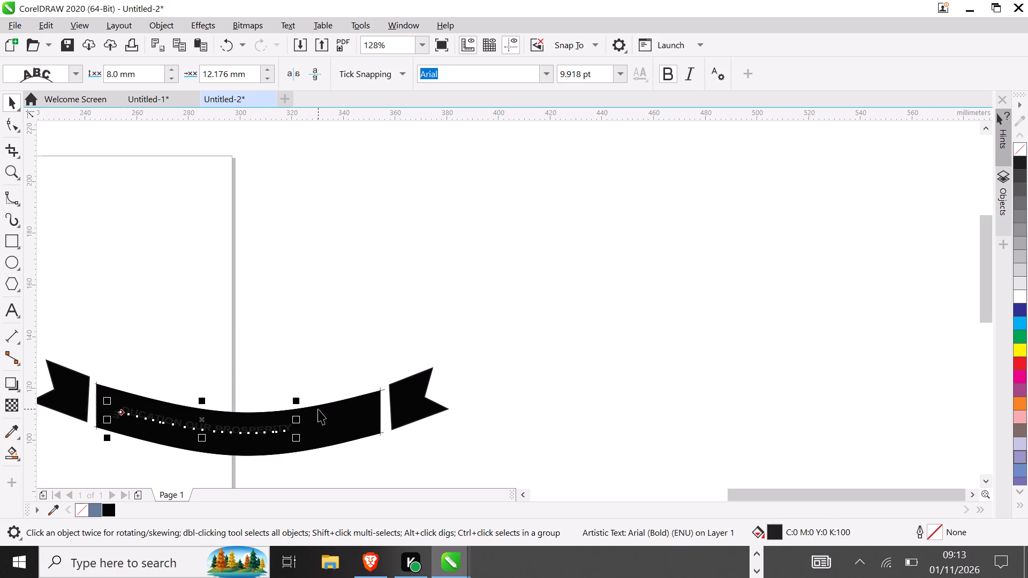
Slide the curved motto along the ribbon's path to an offset of about 35.1 mm at a distance of 8 mm.
{"action": "left_click_drag", "start_coordinate": [123, 412], "coordinate": [171, 423]}
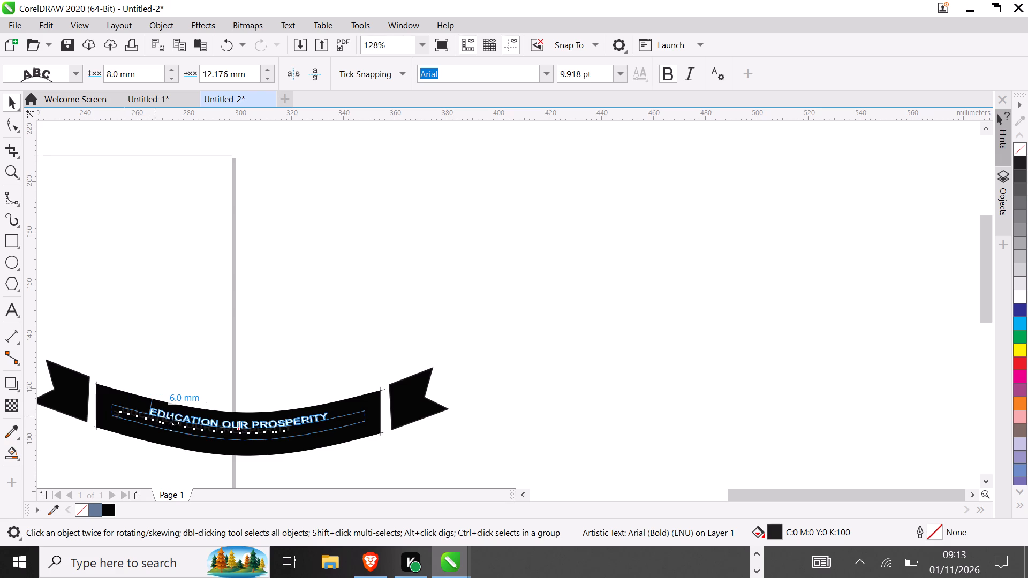
{"action": "left_click_drag", "start_coordinate": [171, 423], "coordinate": [179, 426]}
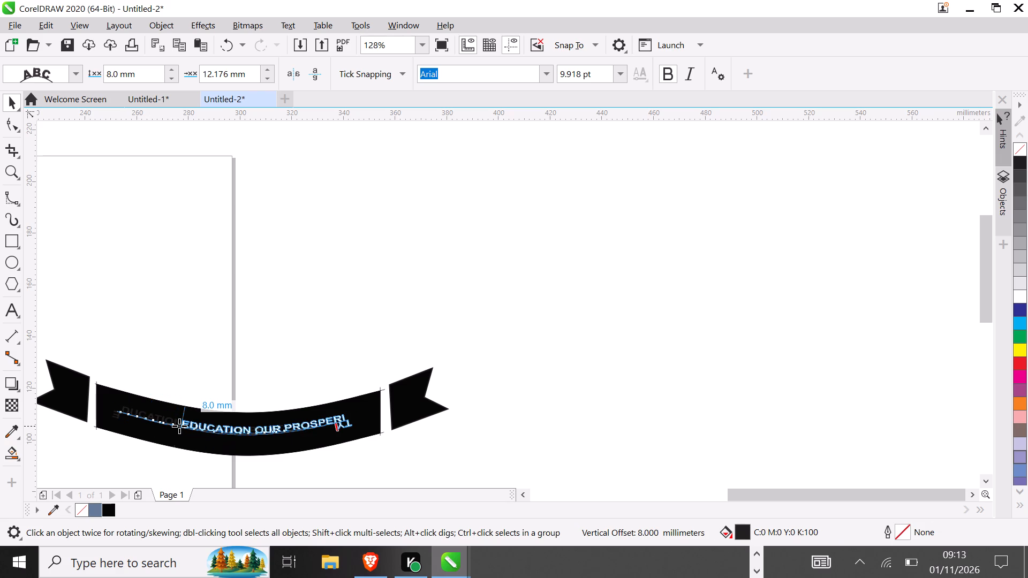
{"action": "left_click_drag", "start_coordinate": [179, 426], "coordinate": [176, 426]}
{"action": "key", "text": "BackSpace"}
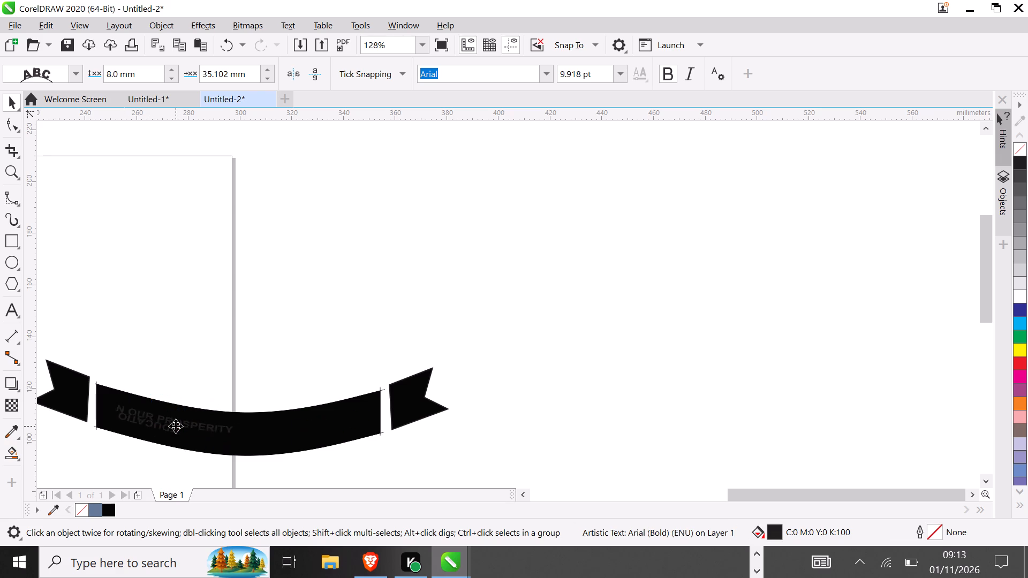